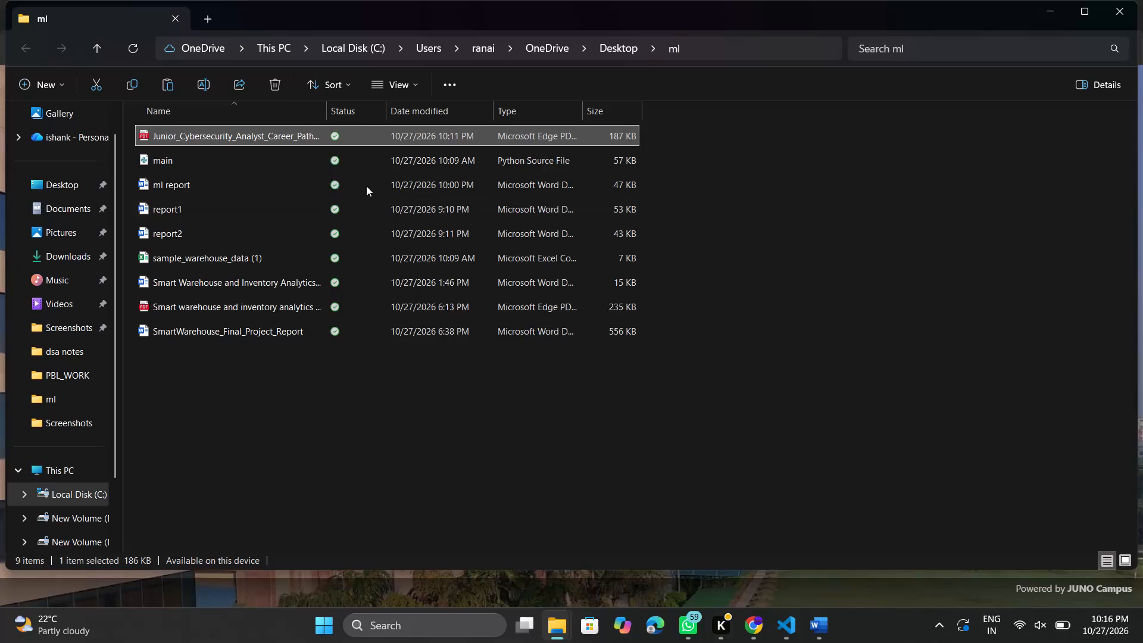
Open the ml report document from the ml folder and copy its entire content.
double_click(235, 179)
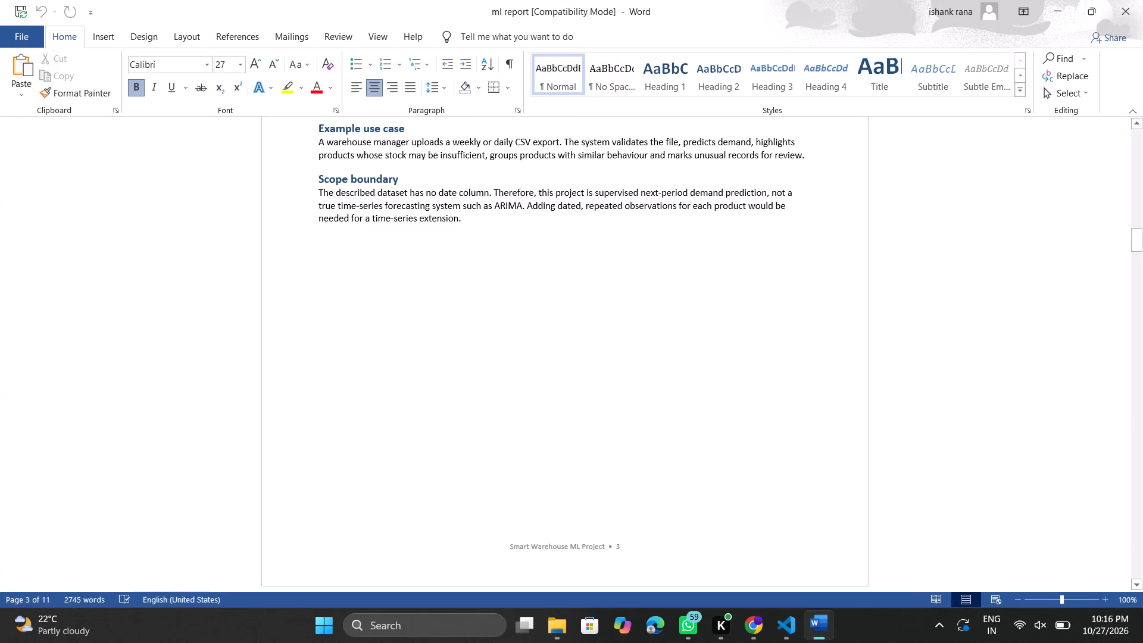
scroll(367, 289, up, 5)
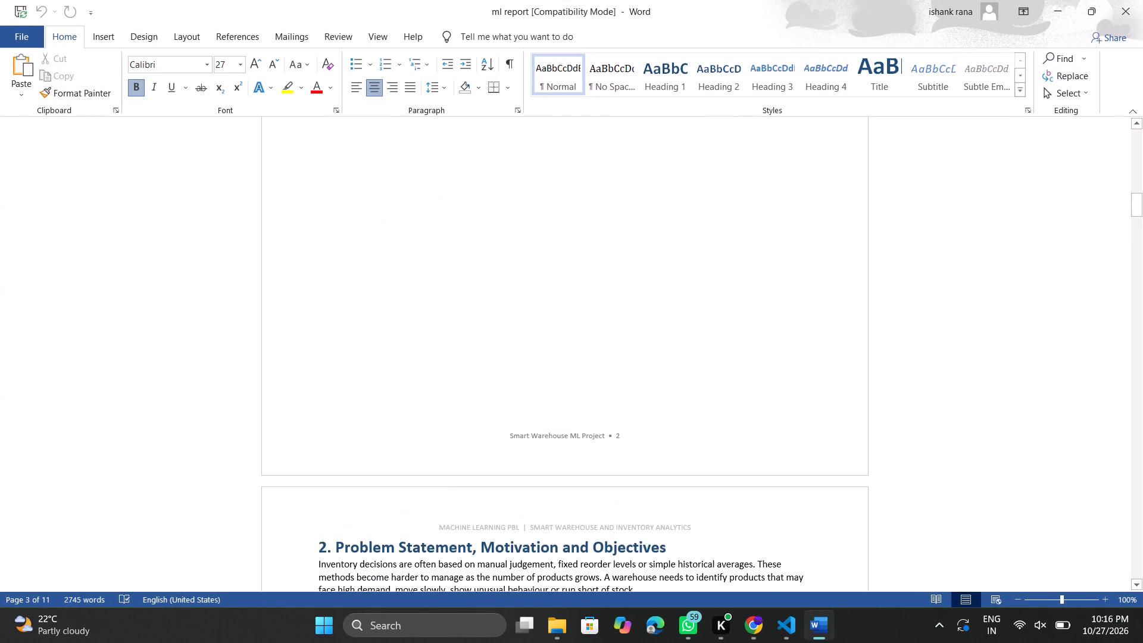
scroll(367, 289, up, 15)
scroll(367, 289, down, 20)
scroll(367, 289, down, 6)
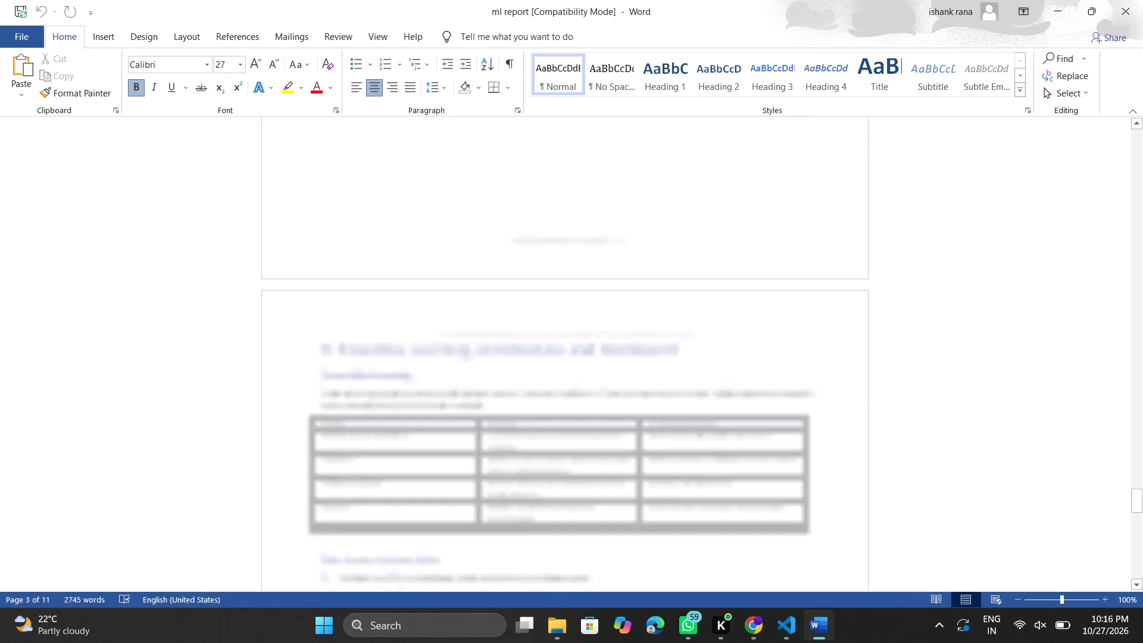
scroll(367, 289, down, 6)
scroll(367, 289, up, 2)
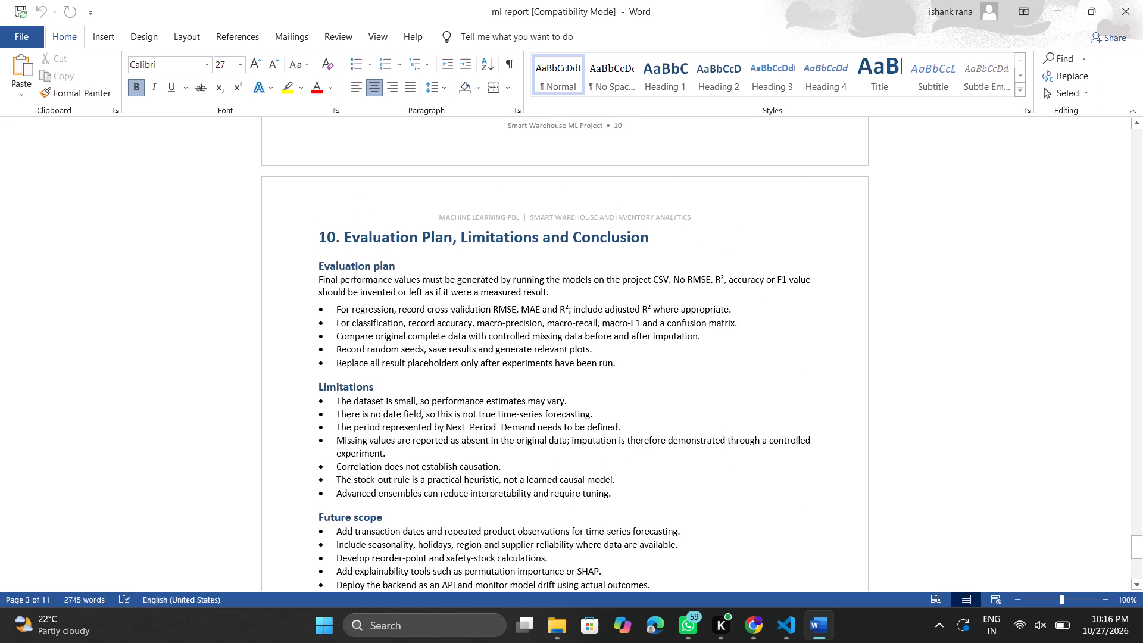
click(417, 331)
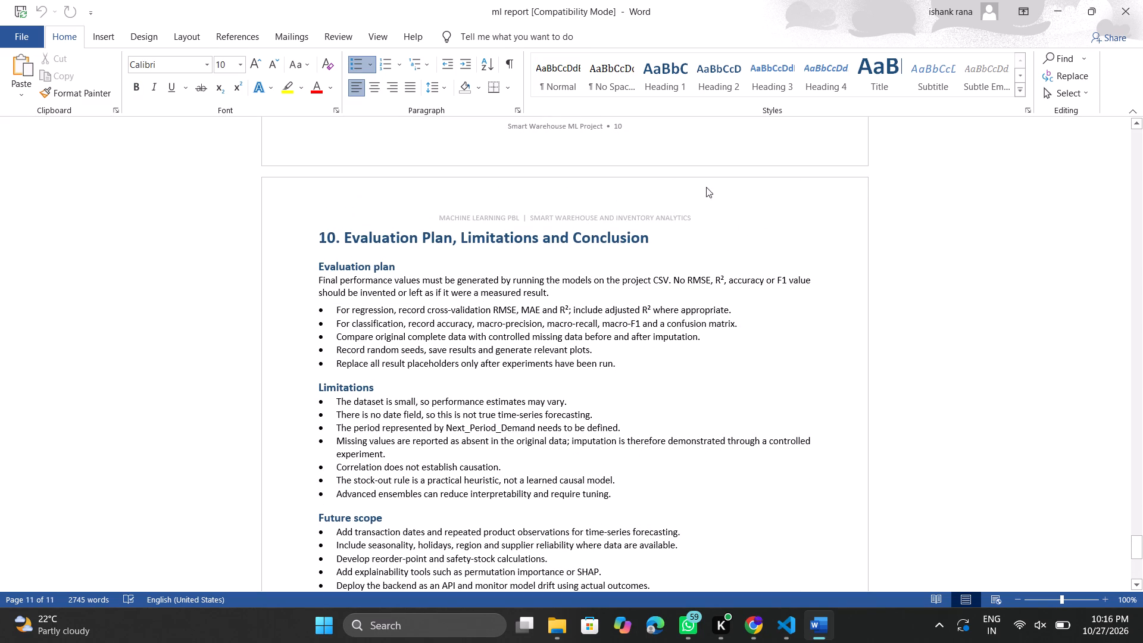
click(683, 217)
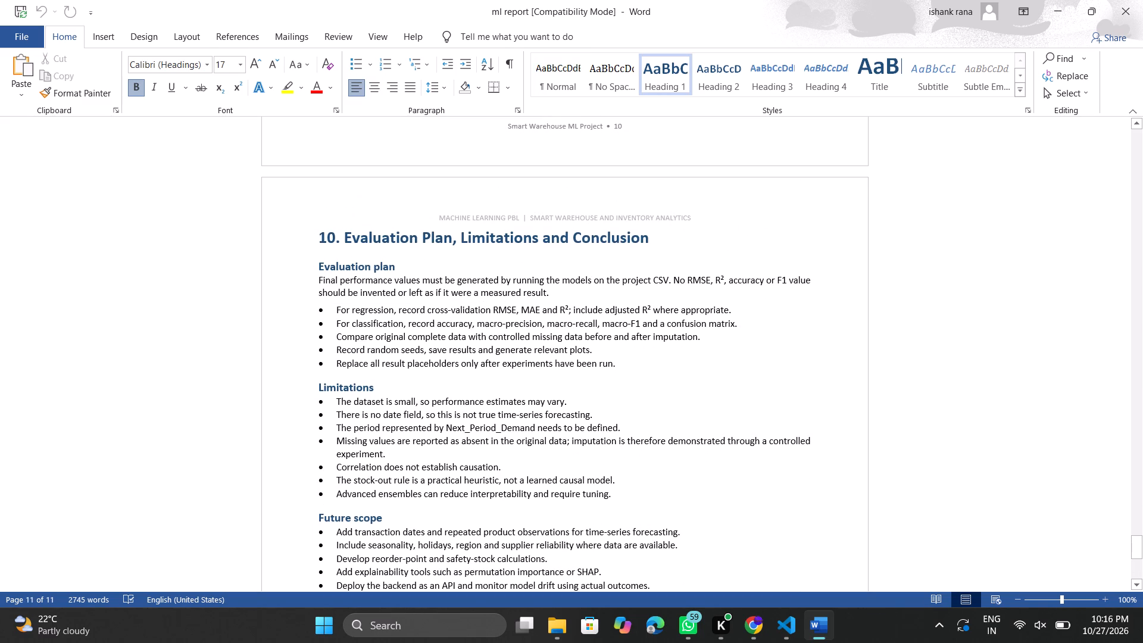
click(571, 353)
key(ctrl+a)
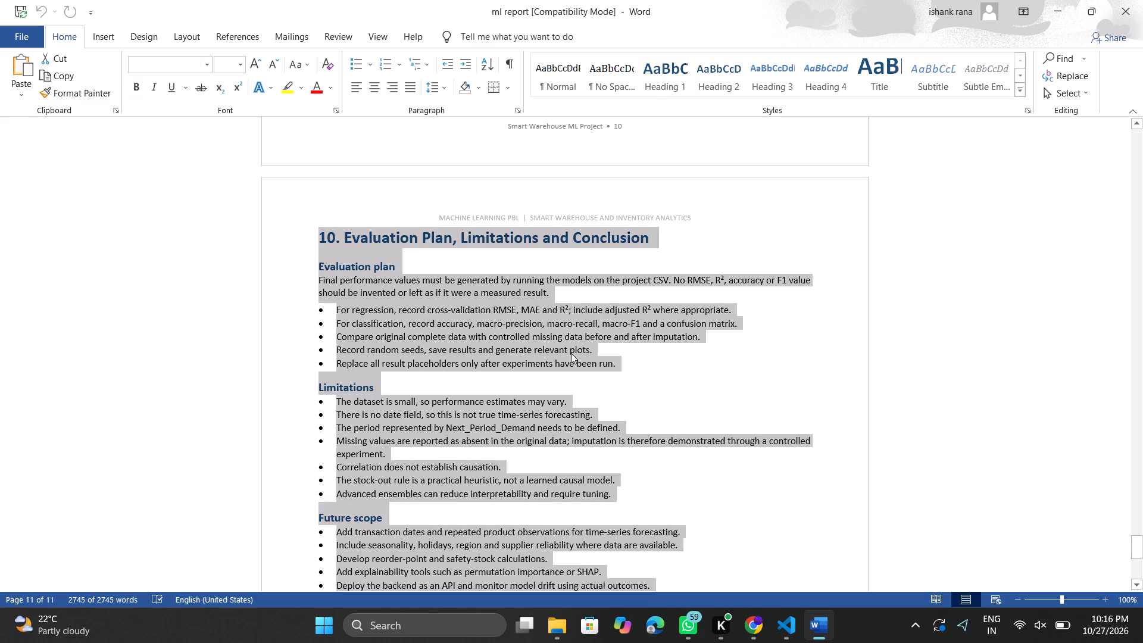
key(ctrl+c)
Create a new blank document and paste the copied ml report content into it.
click(23, 29)
click(176, 143)
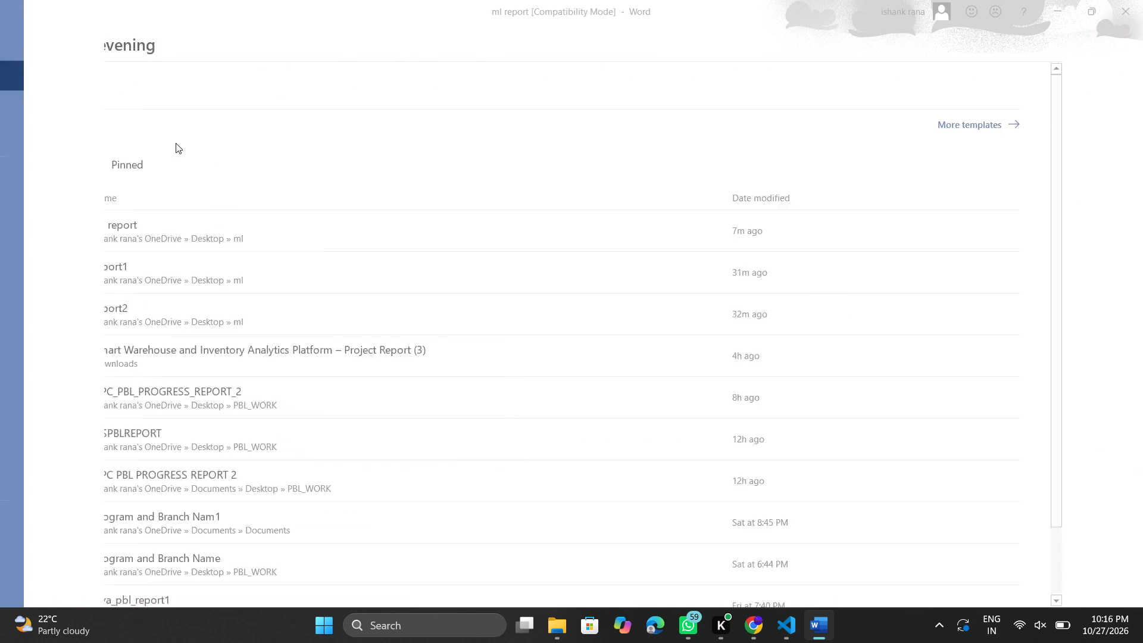
key(ctrl+v)
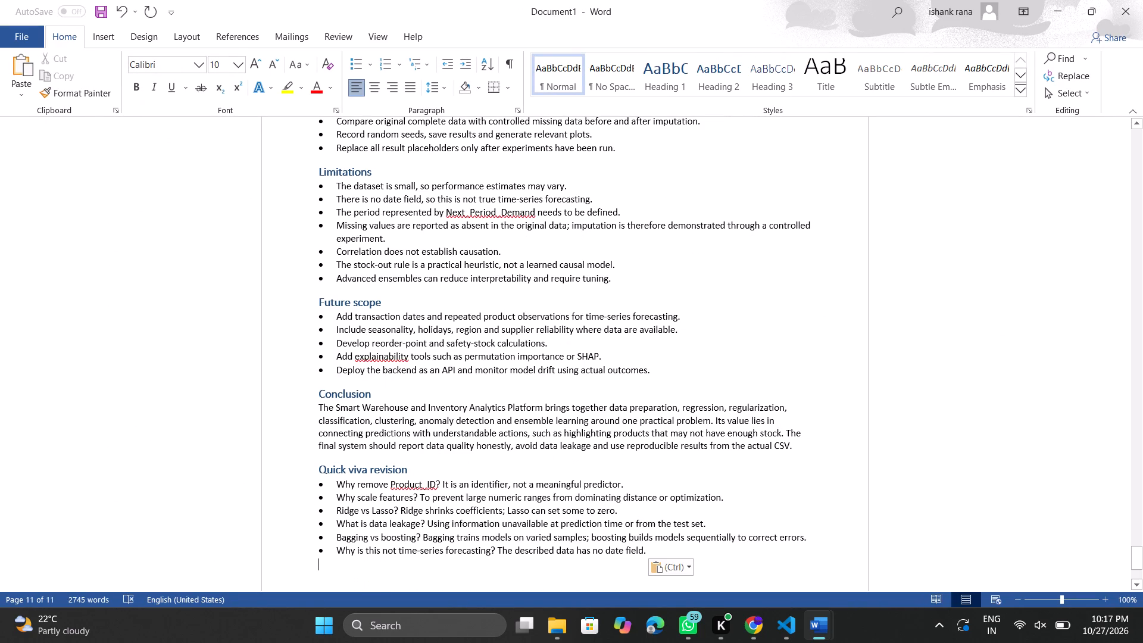
Open HPC_PBL_PROGRESS_REPORT_2 and copy its first page, from the NIET logo and details table through the student declaration and date.
click(24, 42)
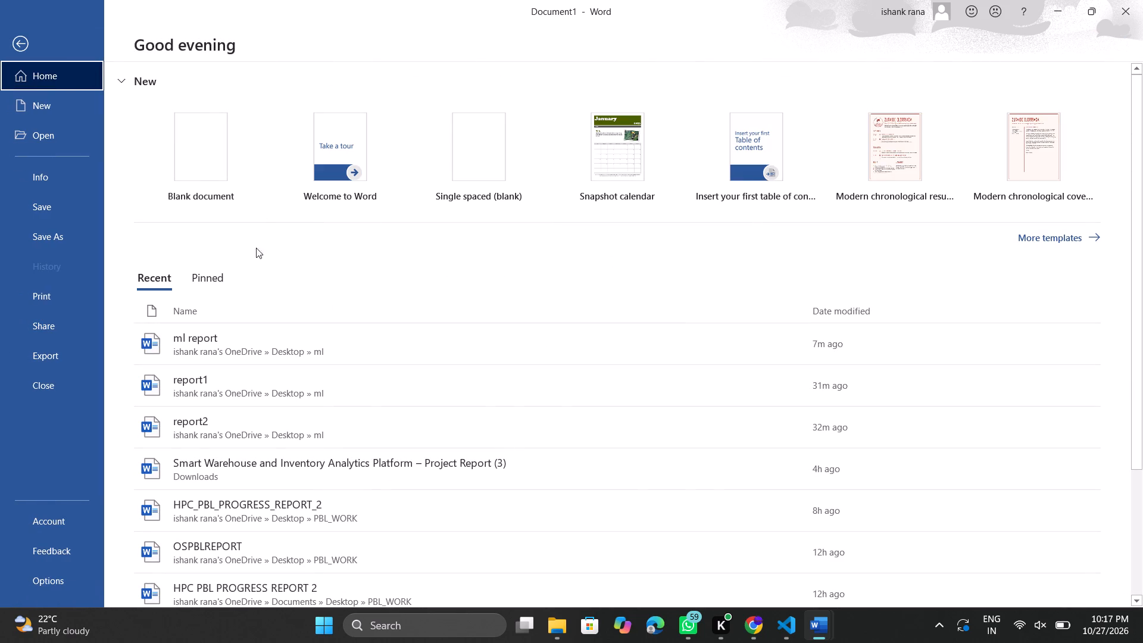
click(246, 501)
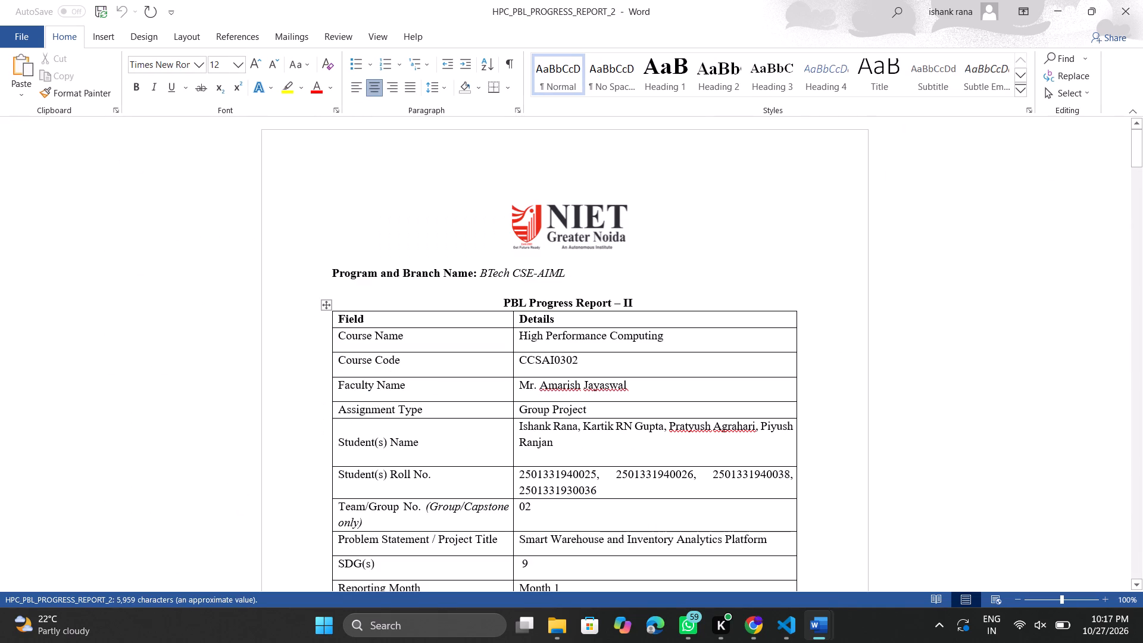
drag(410, 166, 566, 642)
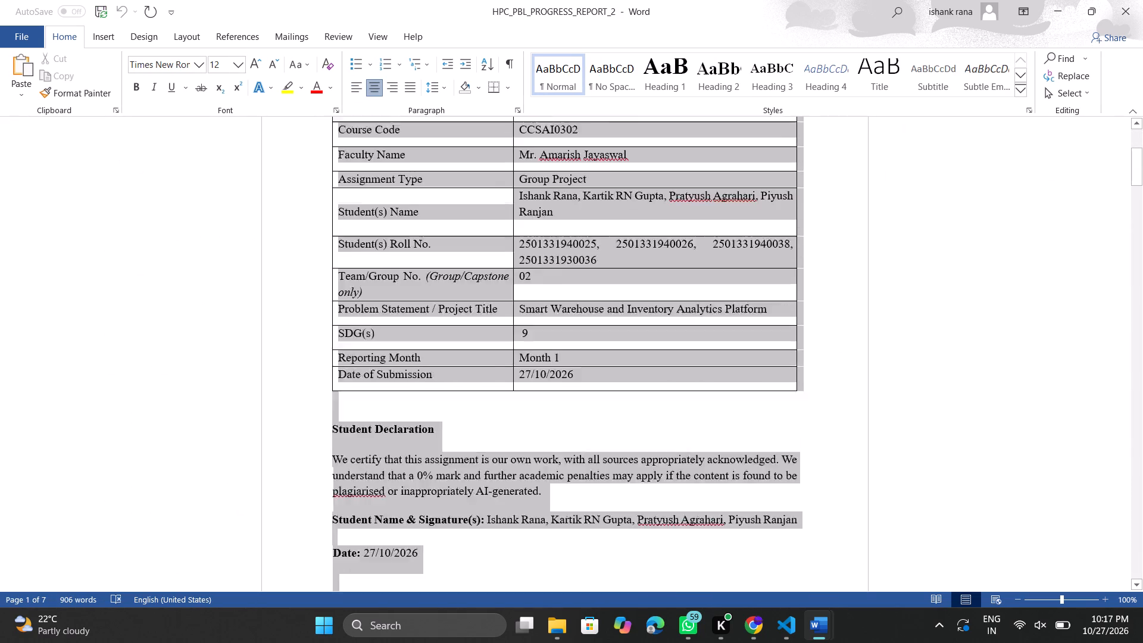
drag(566, 642, 567, 244)
key(ctrl+c)
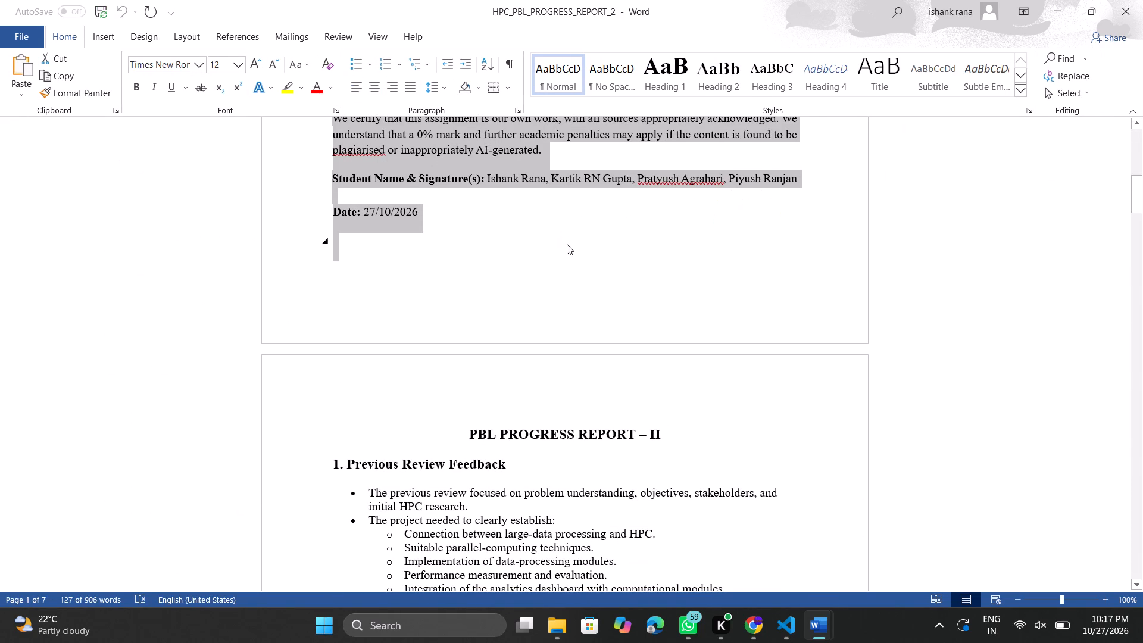
click(25, 36)
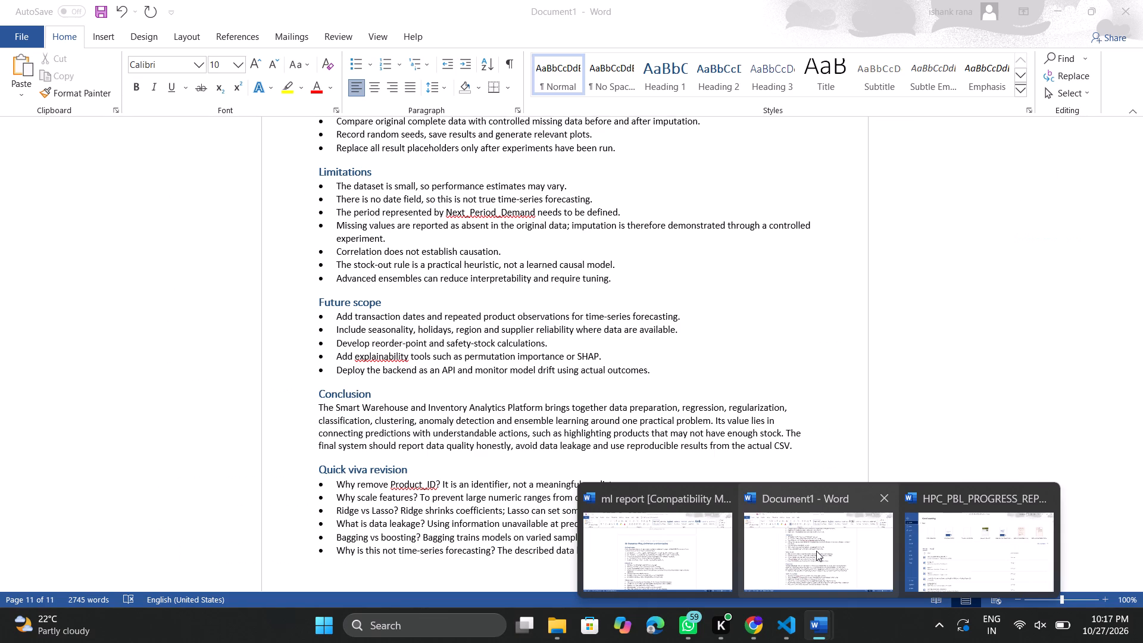
Return to the new document and delete the page footer text "Smart Warehouse ML Project" together with its page number.
click(816, 551)
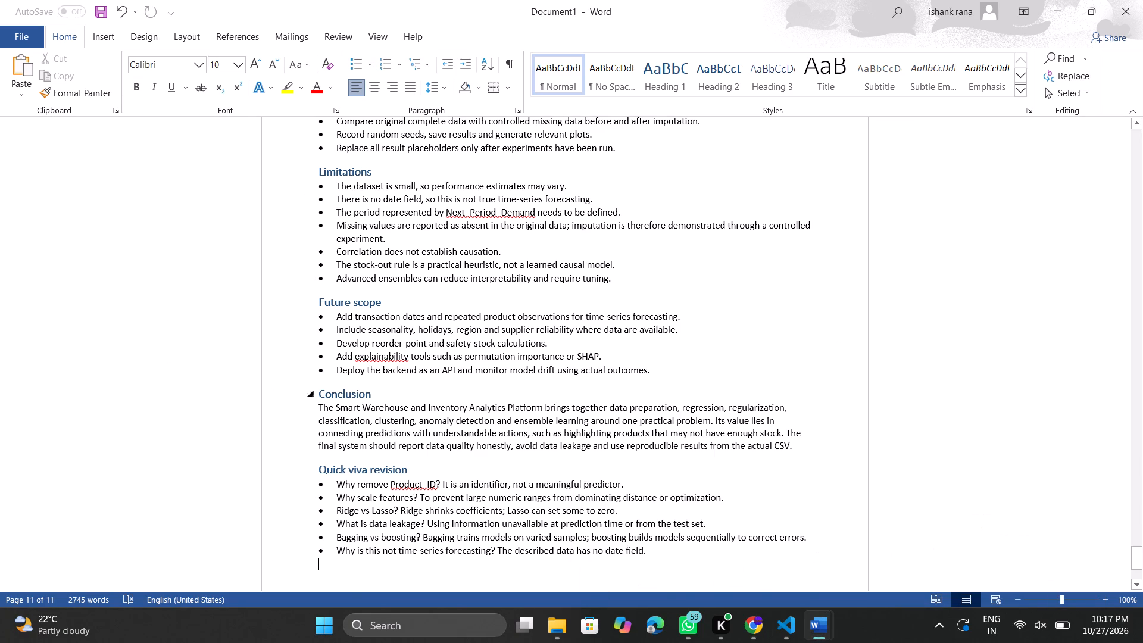
scroll(670, 353, up, 3)
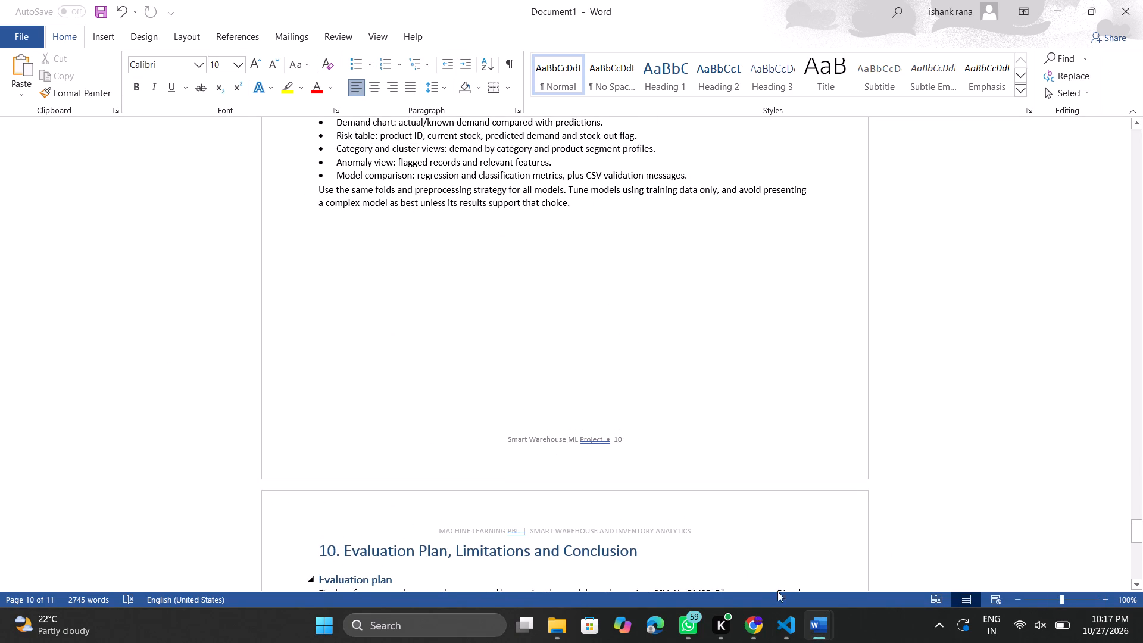
click(676, 552)
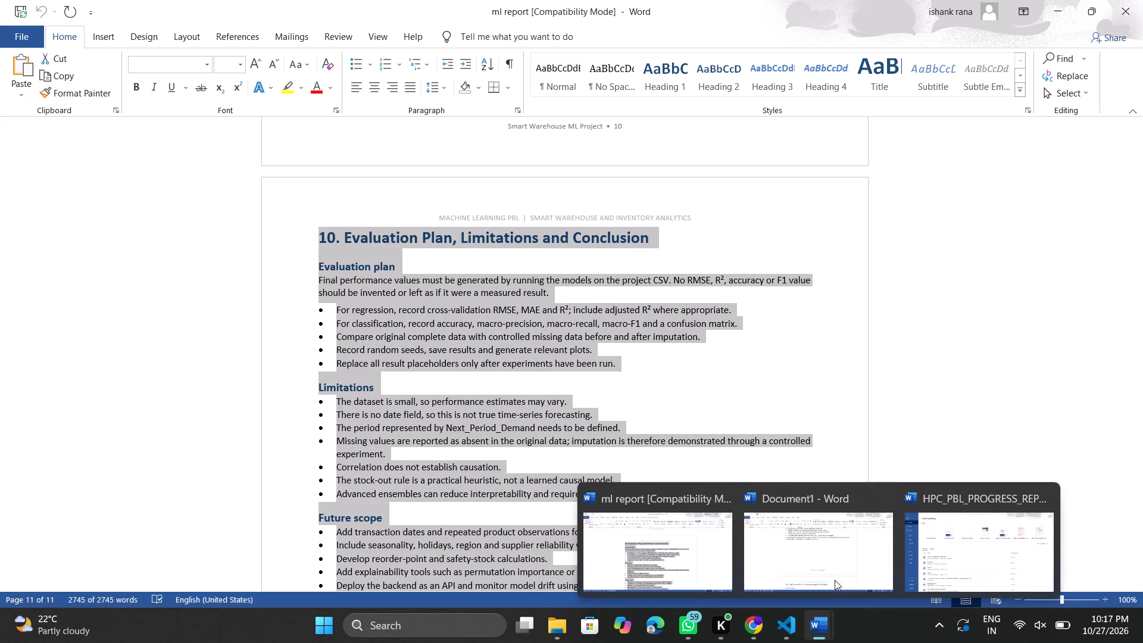
click(835, 573)
click(617, 440)
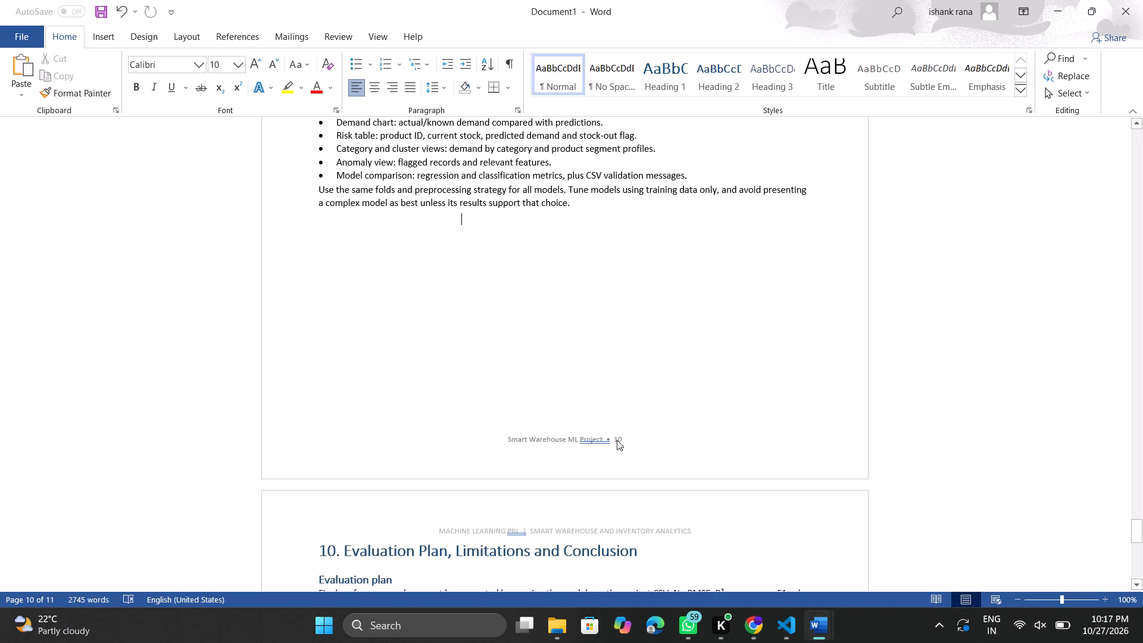
double_click(617, 440)
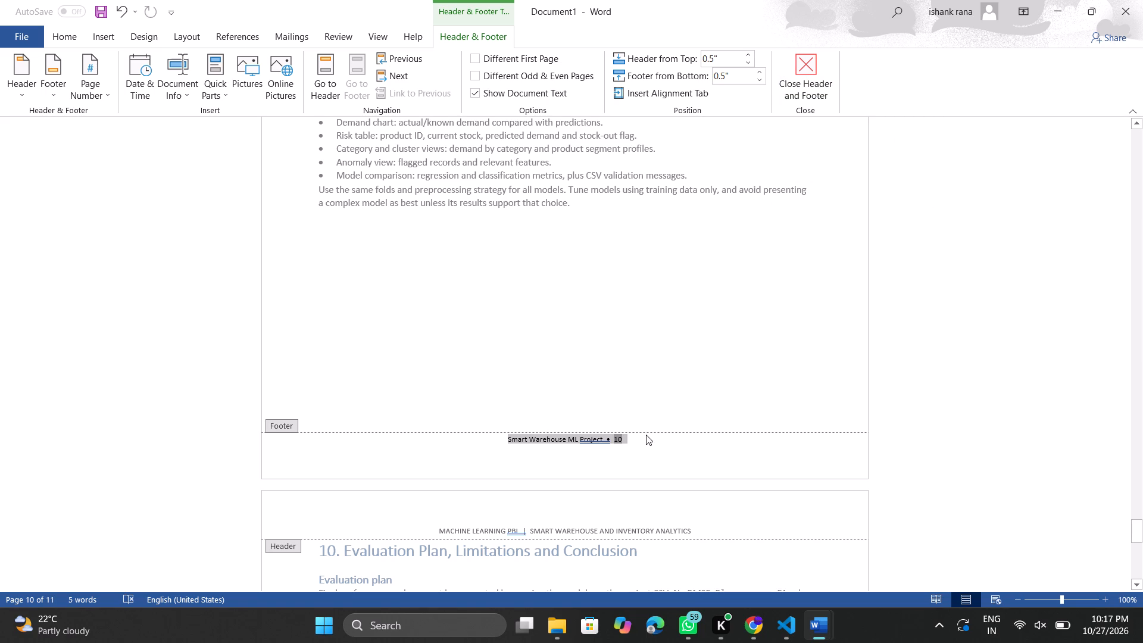
drag(646, 435, 632, 436)
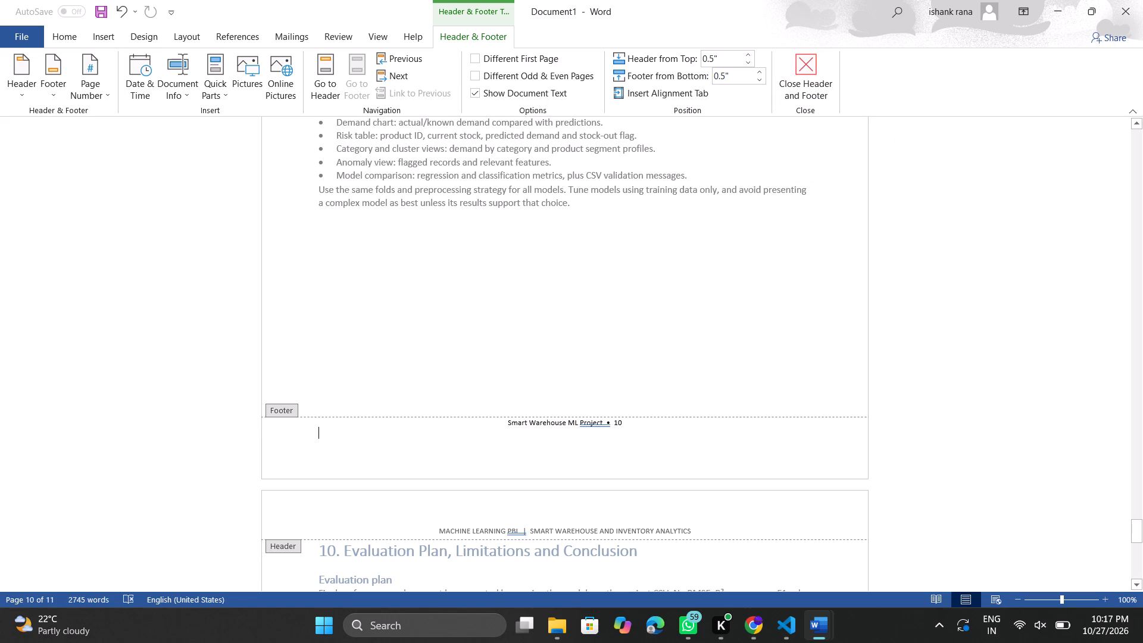
drag(632, 429, 631, 441)
key(BackSpace)
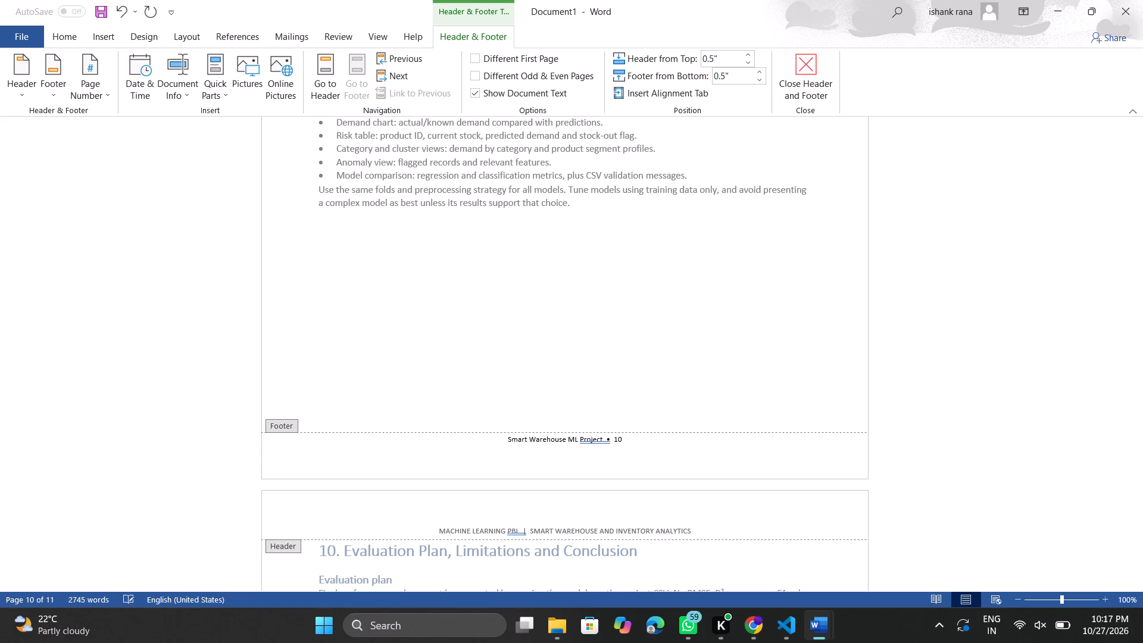
drag(626, 436, 508, 440)
key(BackSpace)
Delete the page header text "MACHINE LEARNING PBL | SMART WAREHOUSE AND INVENTORY ANALYTICS" and return to the document body.
scroll(560, 379, up, 5)
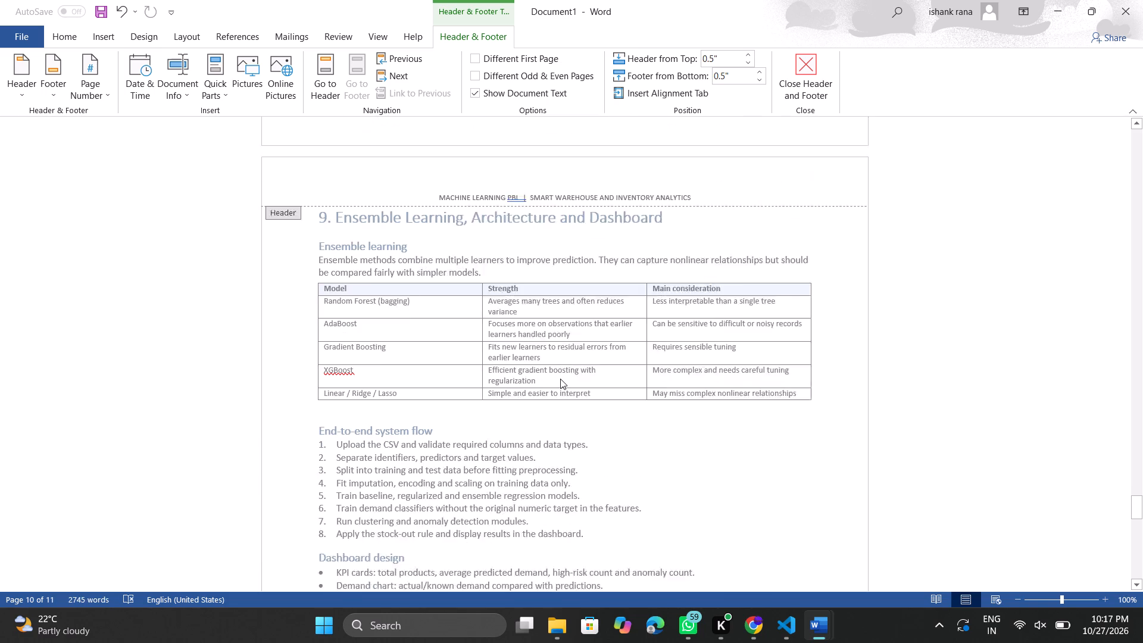
scroll(560, 379, up, 1)
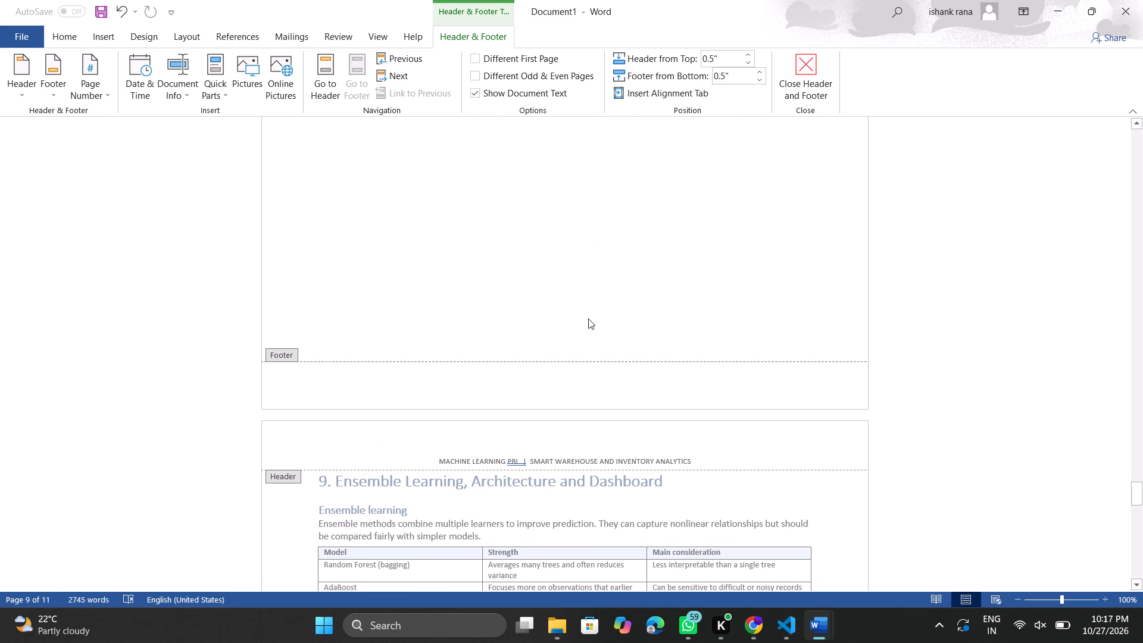
click(588, 319)
double_click(669, 323)
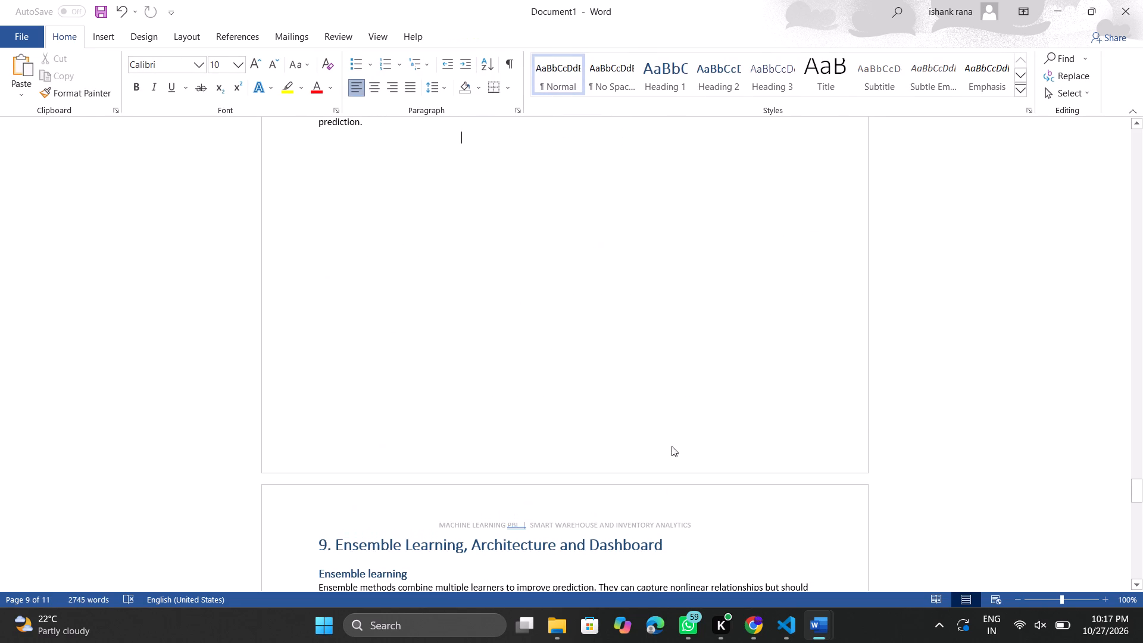
double_click(658, 520)
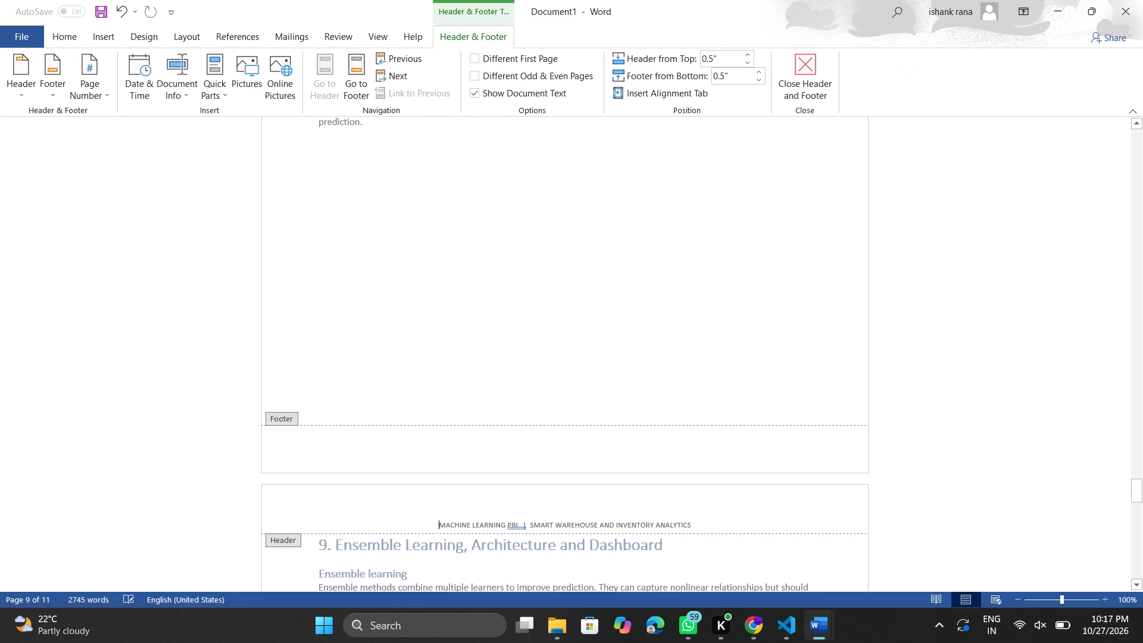
drag(702, 524, 381, 535)
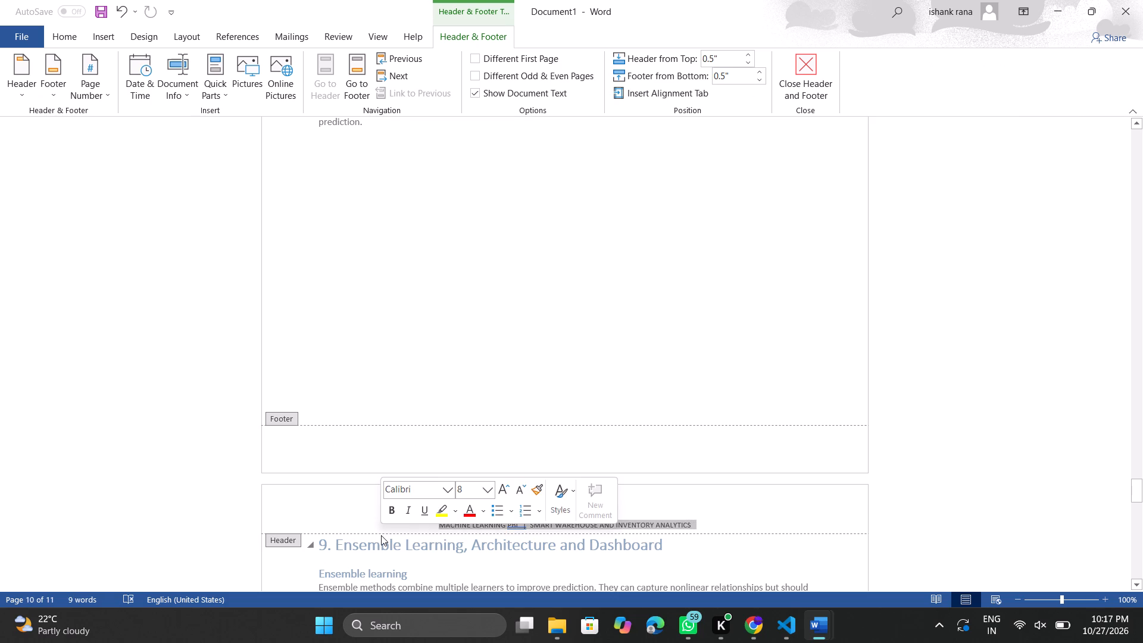
key(BackSpace)
click(536, 274)
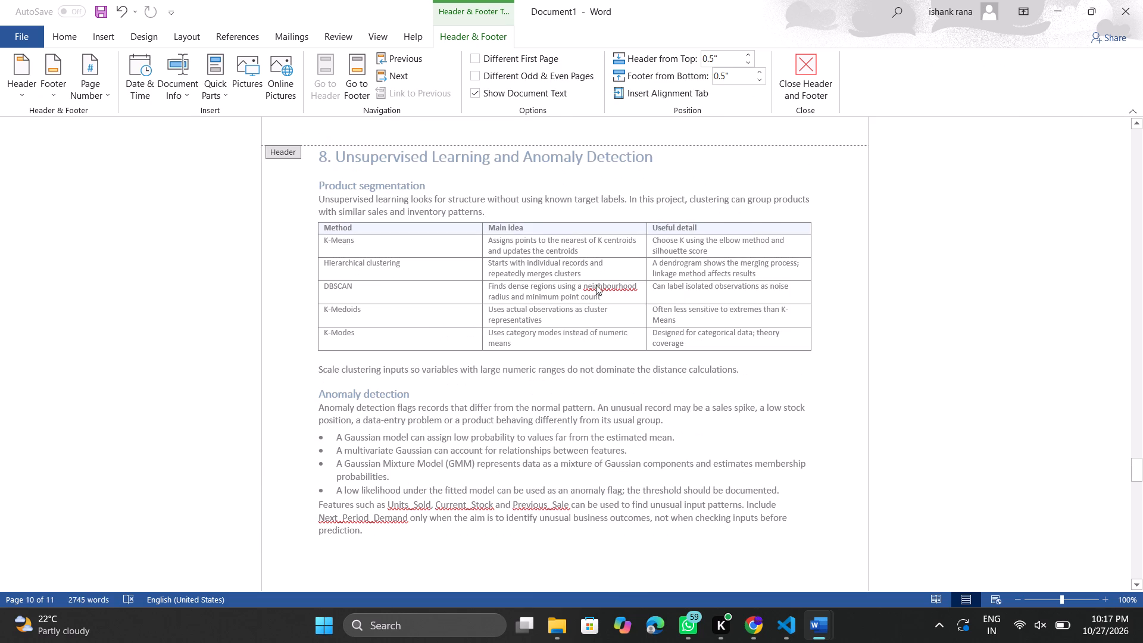
double_click(842, 340)
Look through the new document's pages from the cover page to the final section, checking the headers and footers.
scroll(745, 338, up, 4)
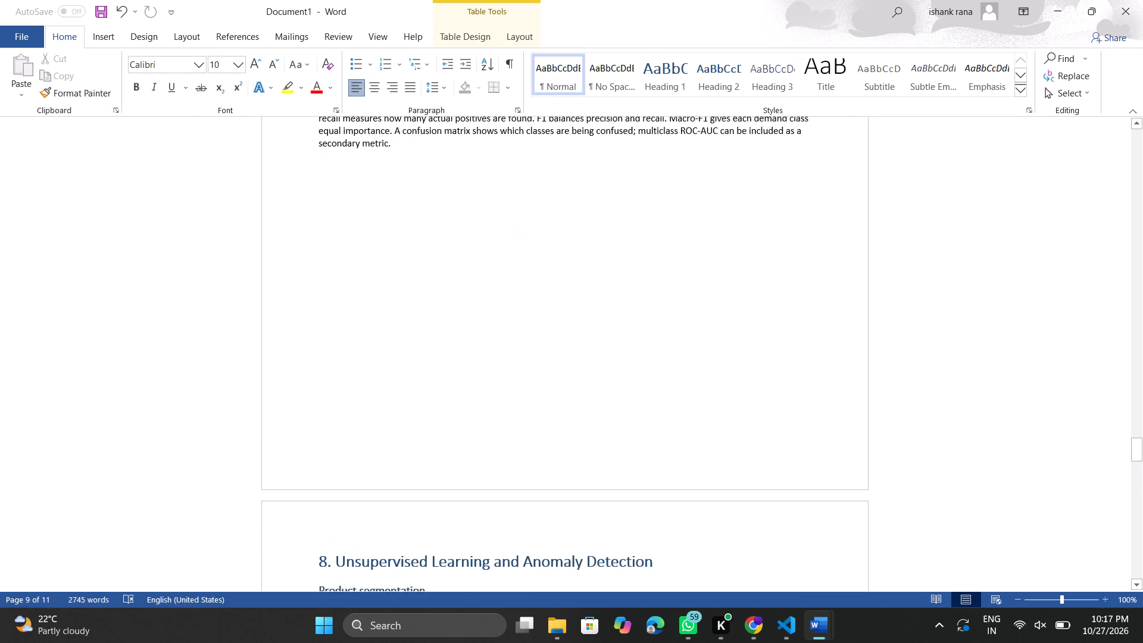
scroll(745, 338, up, 18)
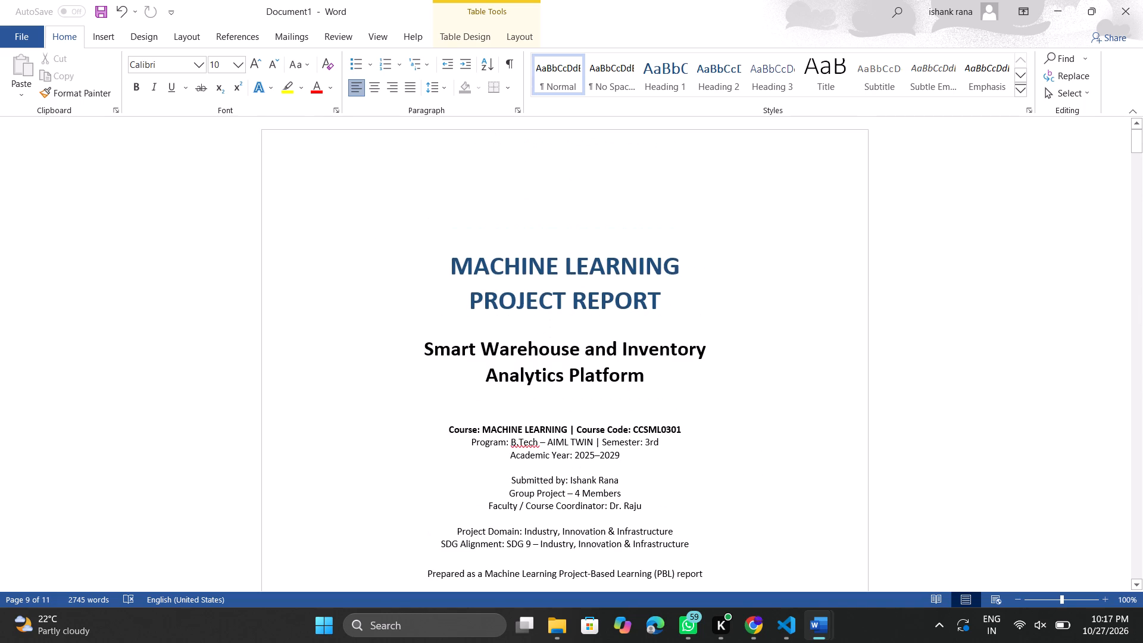
scroll(741, 386, down, 13)
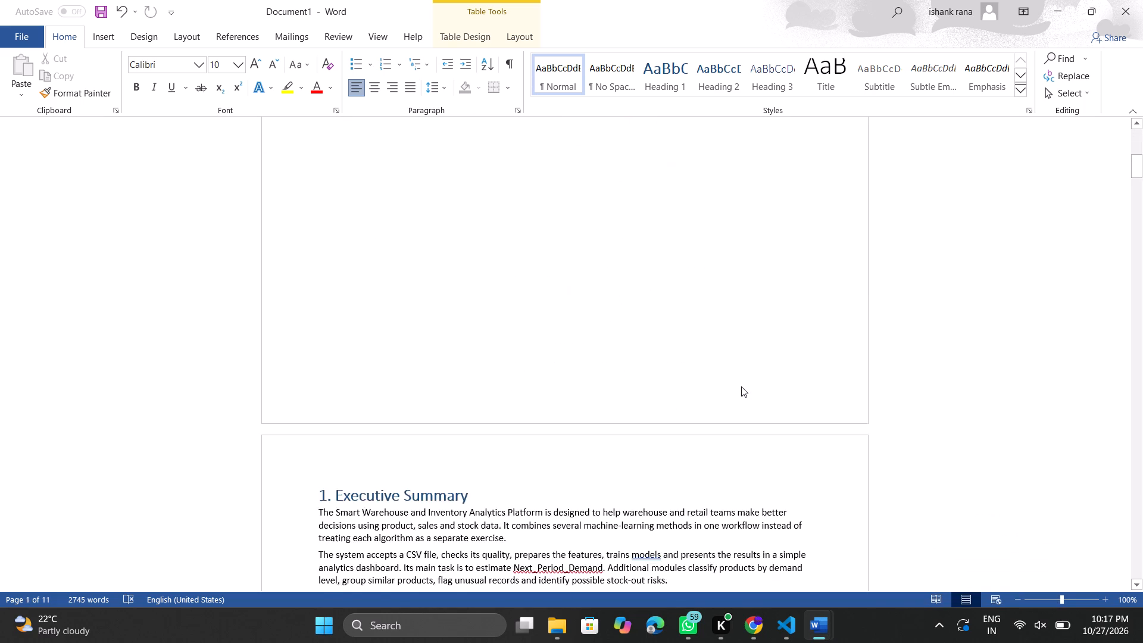
scroll(741, 386, down, 16)
scroll(741, 386, down, 9)
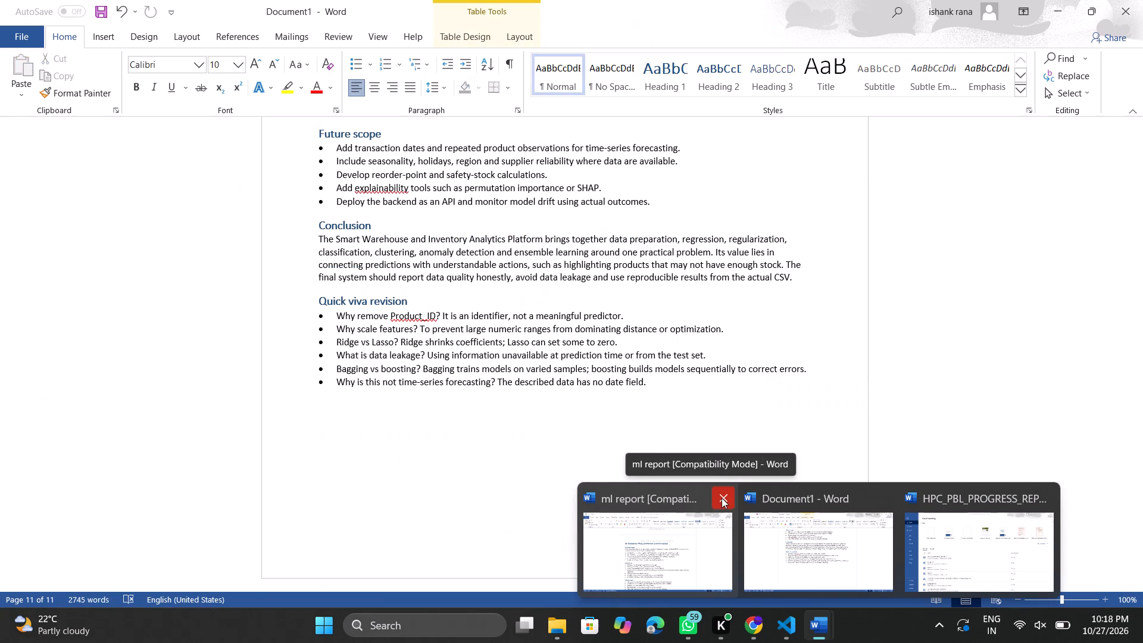
scroll(654, 335, up, 1)
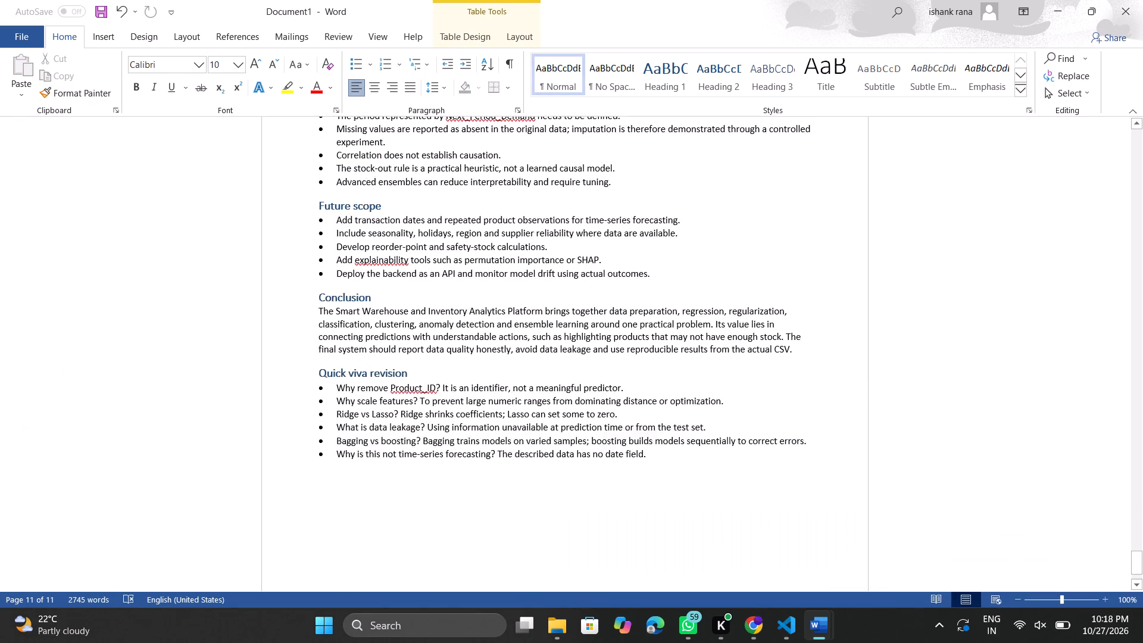
scroll(654, 335, up, 2)
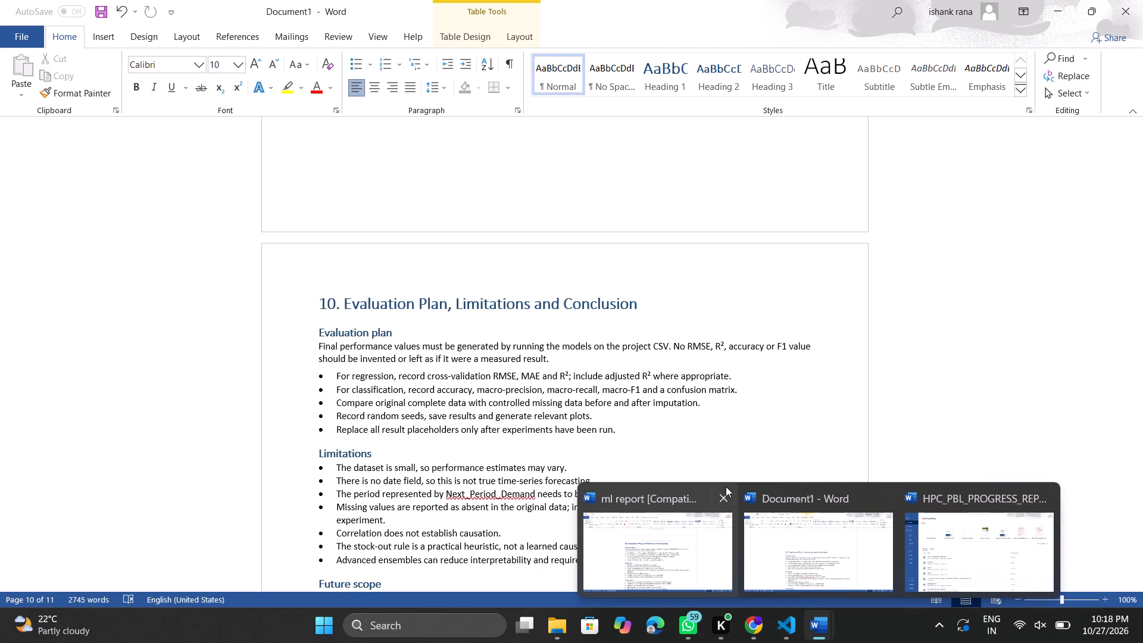
Close the original ml report document.
click(720, 491)
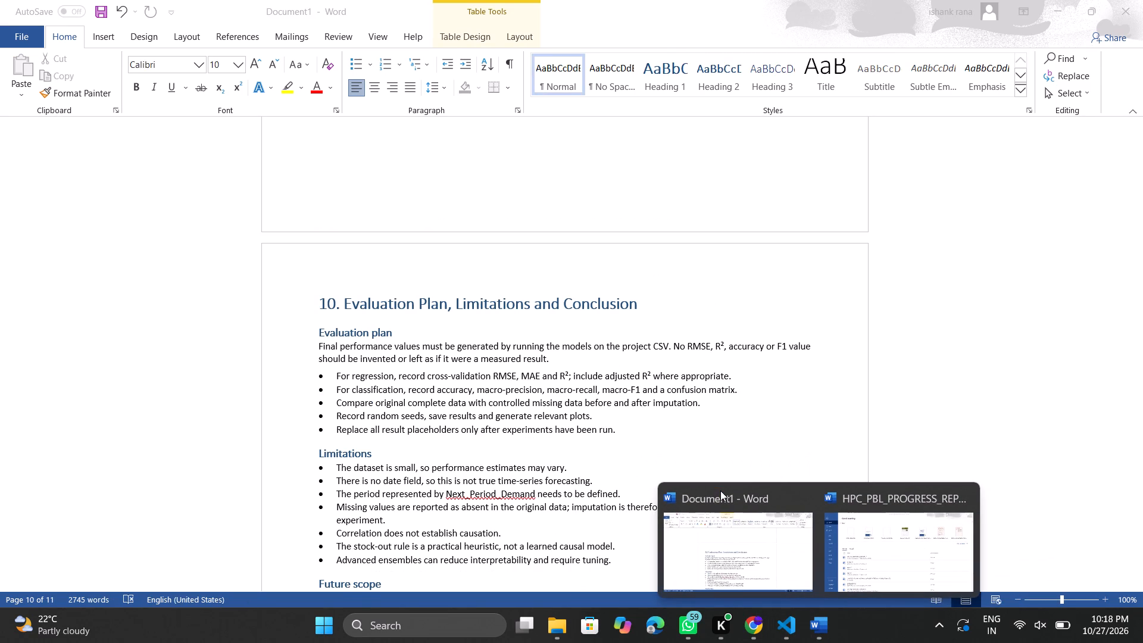
Paste the copied HPC report cover page at the start of the new document, before the "MACHINE LEARNING PROJECT REPORT" title.
scroll(752, 488, up, 4)
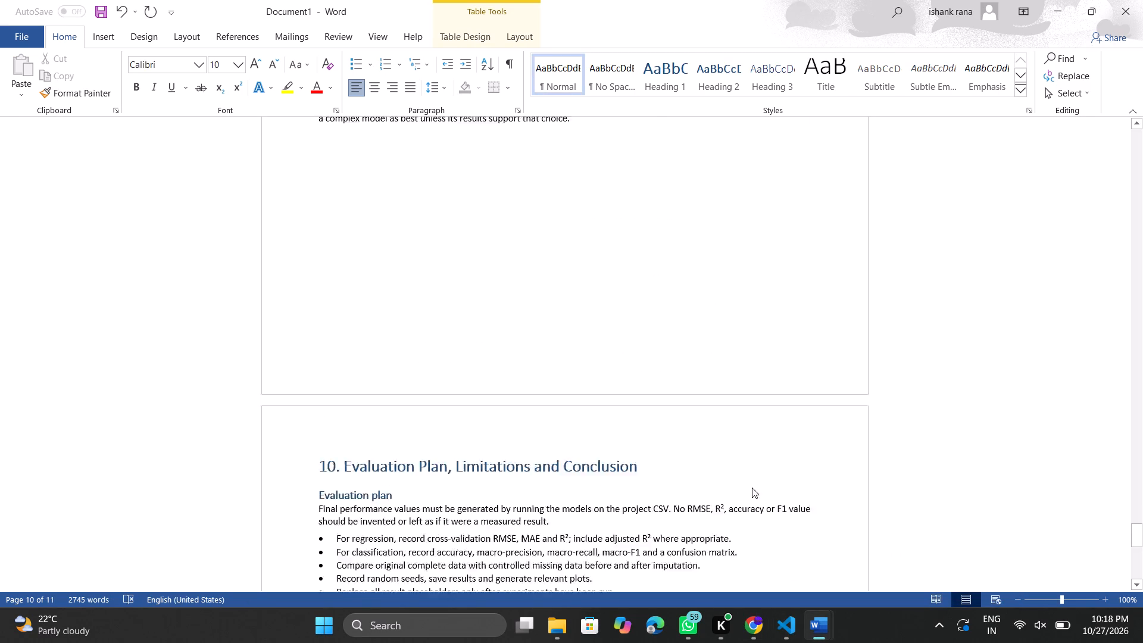
scroll(752, 488, up, 20)
scroll(752, 488, up, 10)
click(439, 219)
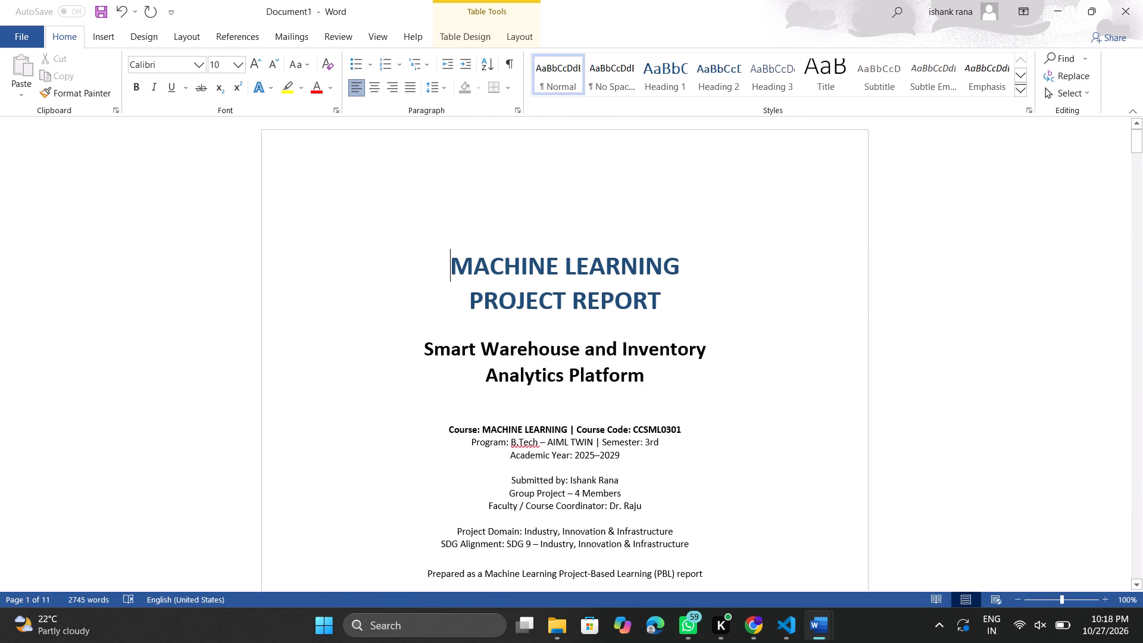
key(ctrl+v)
scroll(439, 219, up, 1)
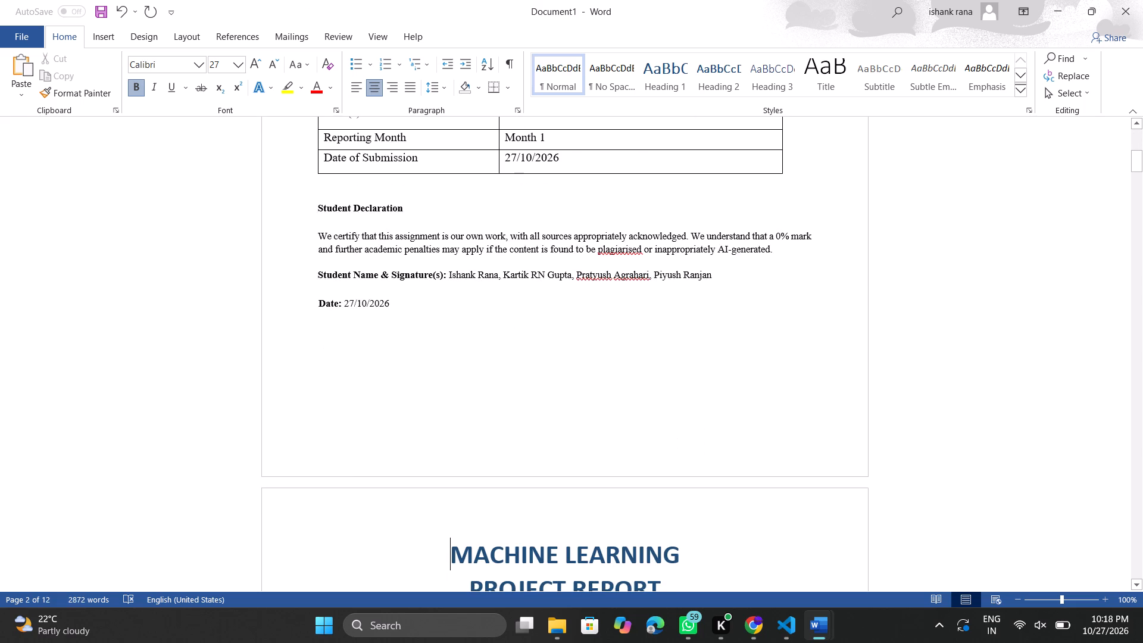
scroll(439, 219, up, 3)
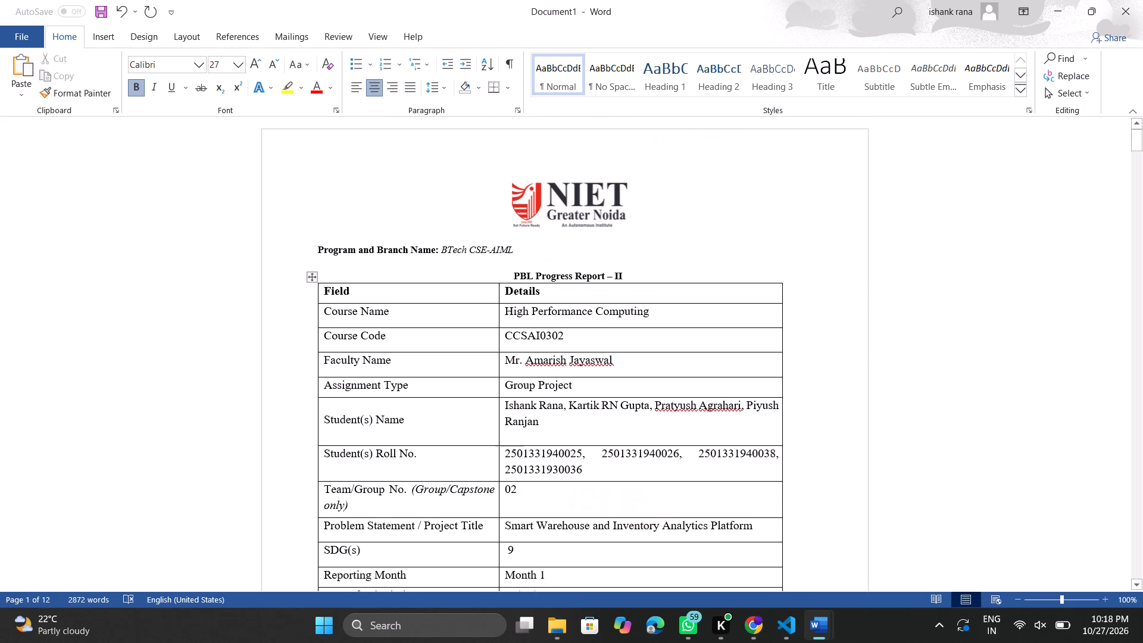
Shorten the heading above the cover page table to "PBL Progress Report" by removing the "– II" suffix.
scroll(439, 219, down, 4)
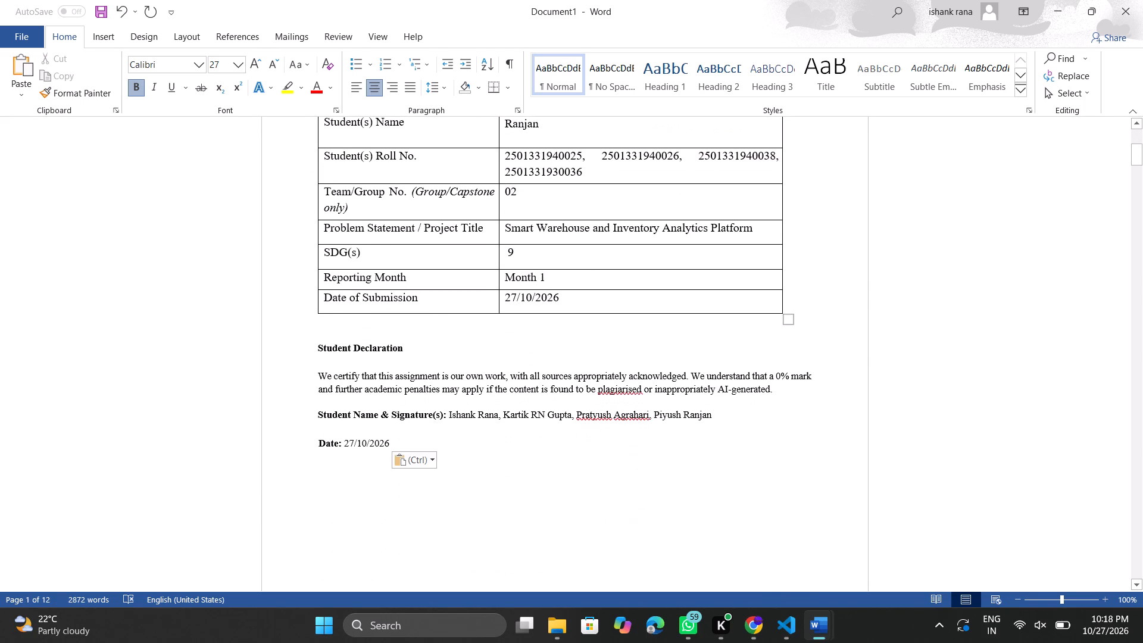
scroll(407, 385, up, 1)
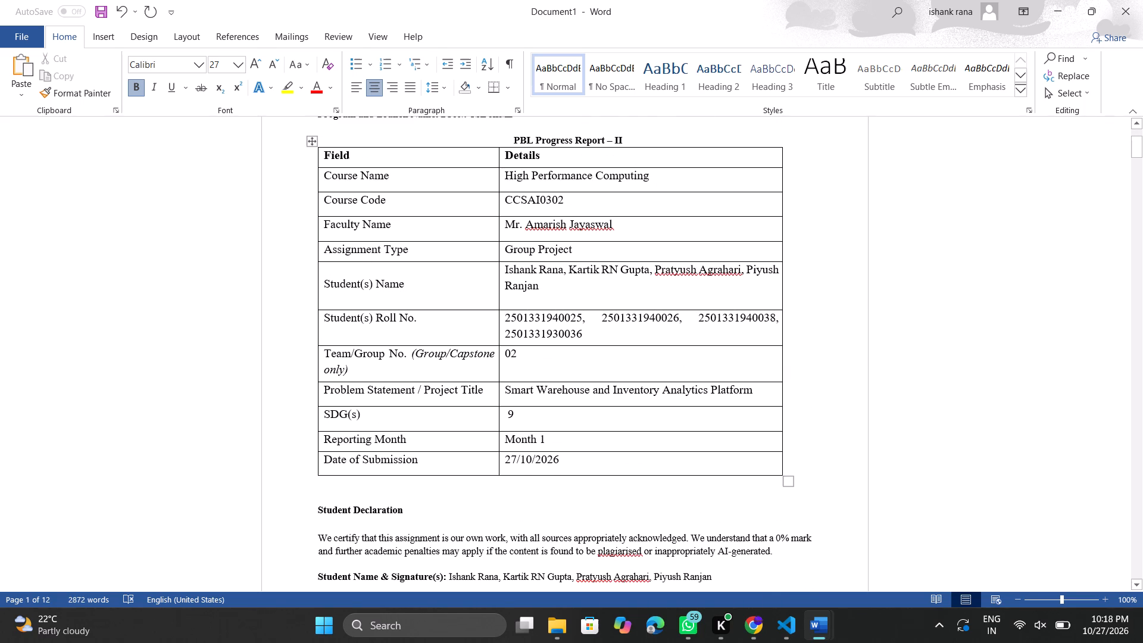
scroll(605, 202, up, 1)
click(631, 275)
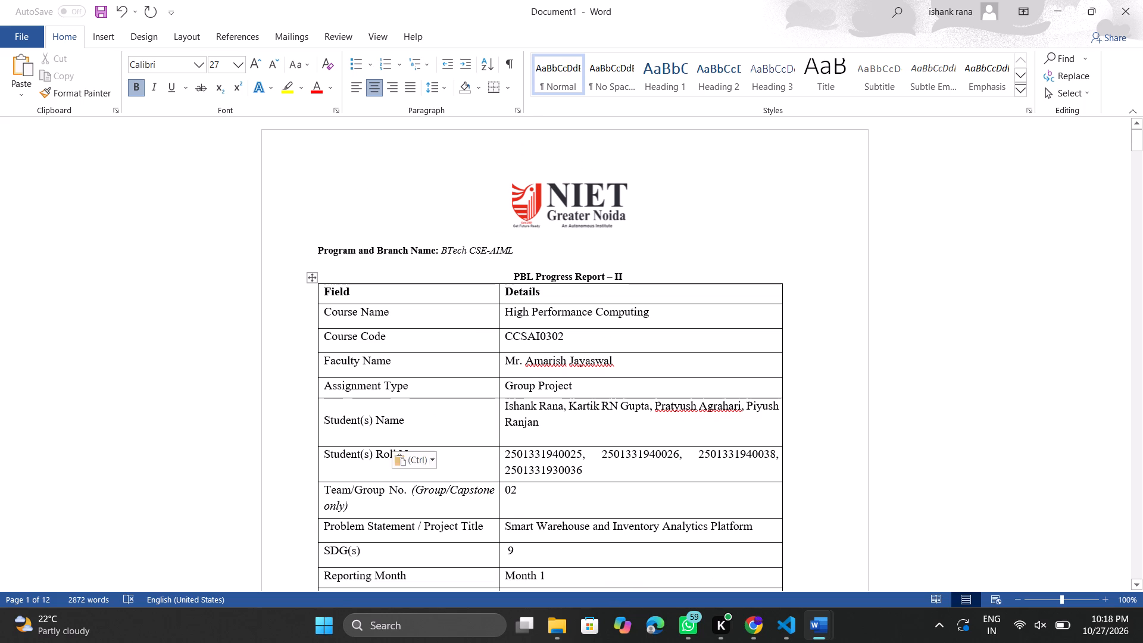
key(BackSpace)
key(BackSpace)
key(BackSpace)
key(BackSpace)
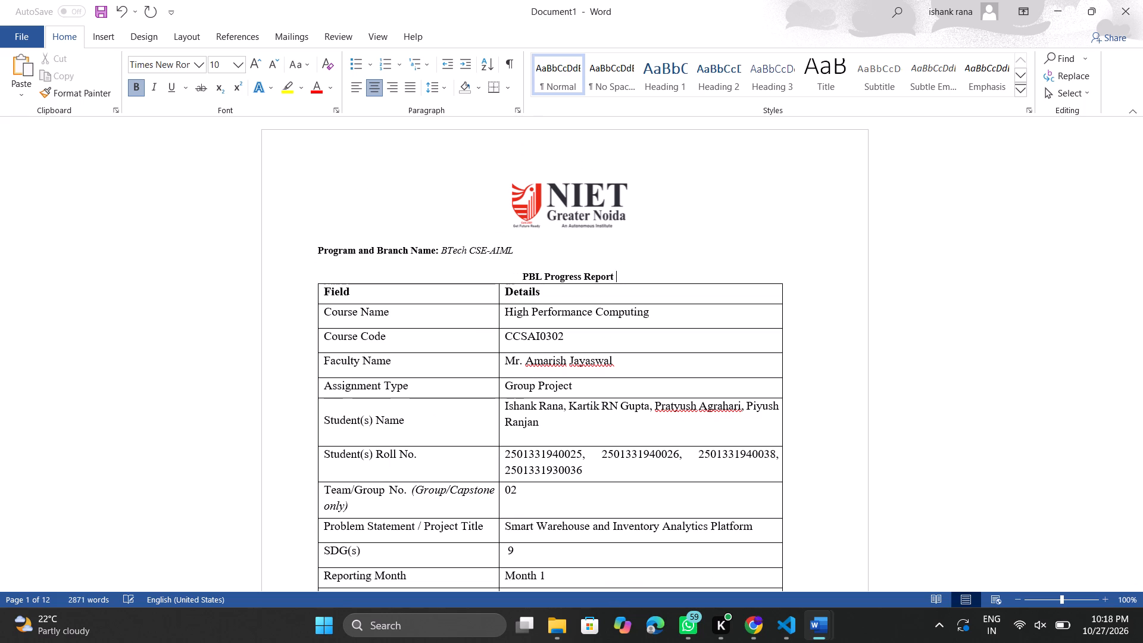
Replace the Course Name value in the cover page table with "Machine Learning".
scroll(631, 275, down, 1)
scroll(631, 275, up, 1)
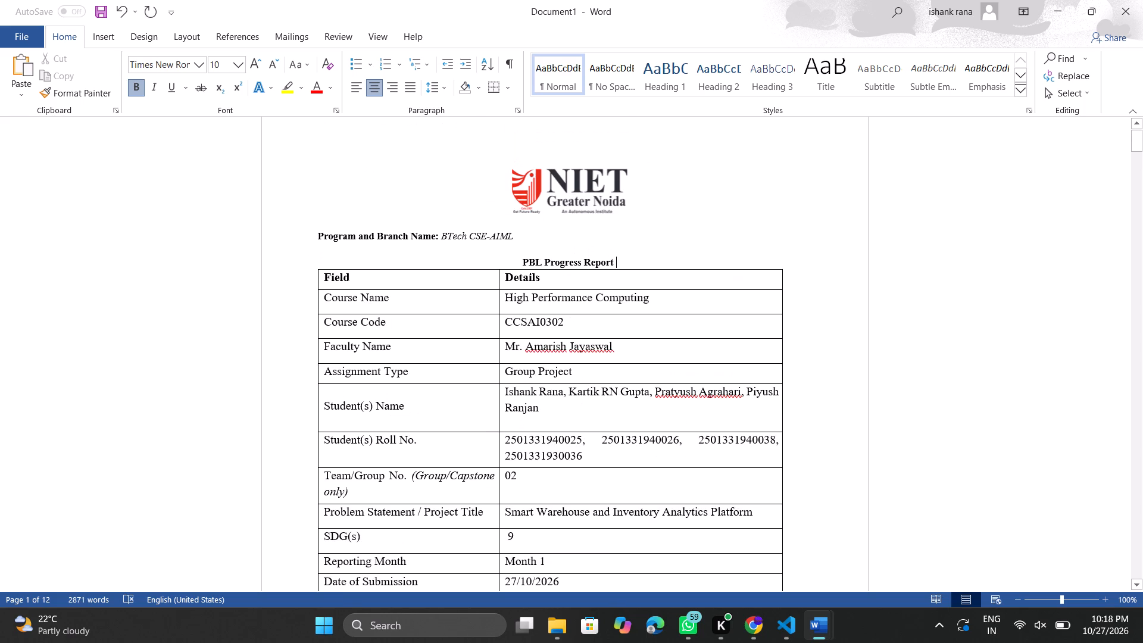
scroll(558, 264, down, 1)
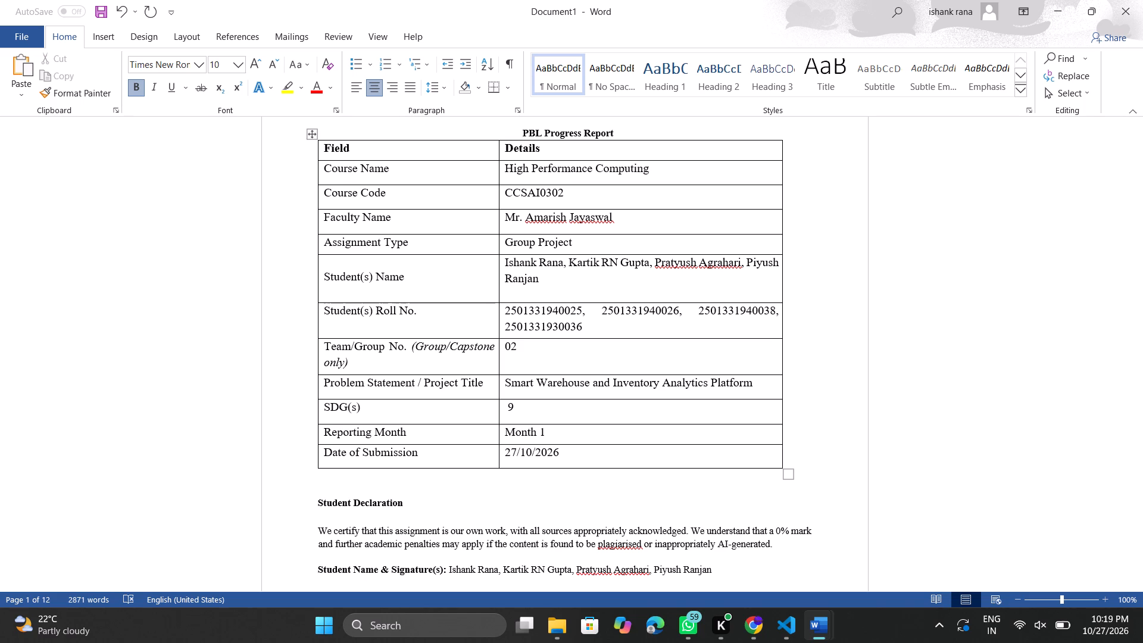
drag(655, 170, 562, 162)
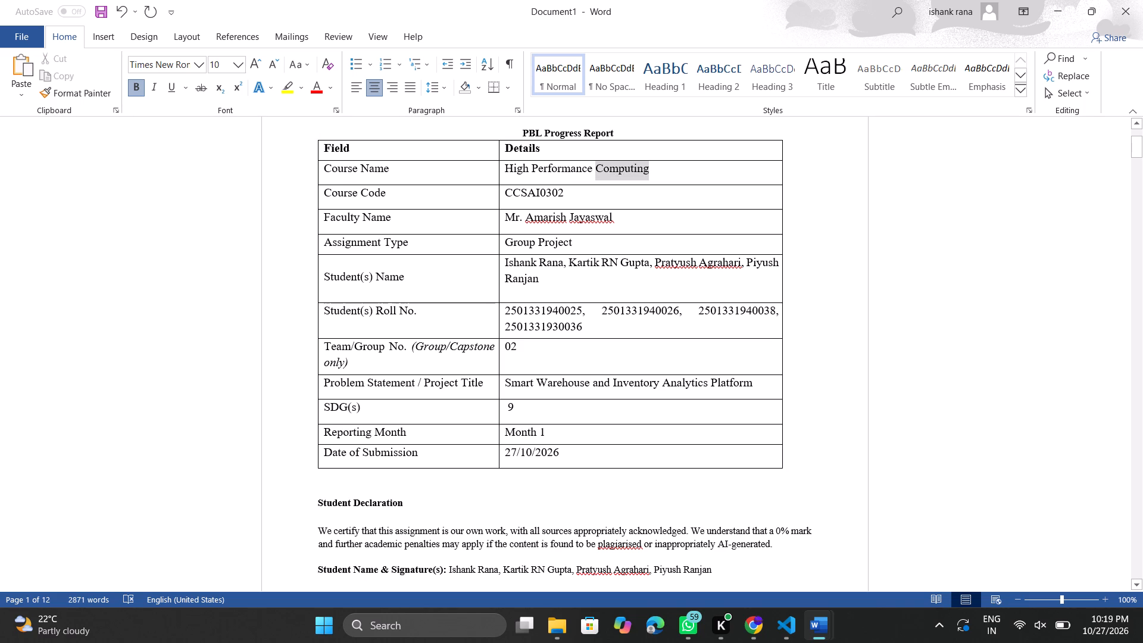
drag(562, 162, 516, 166)
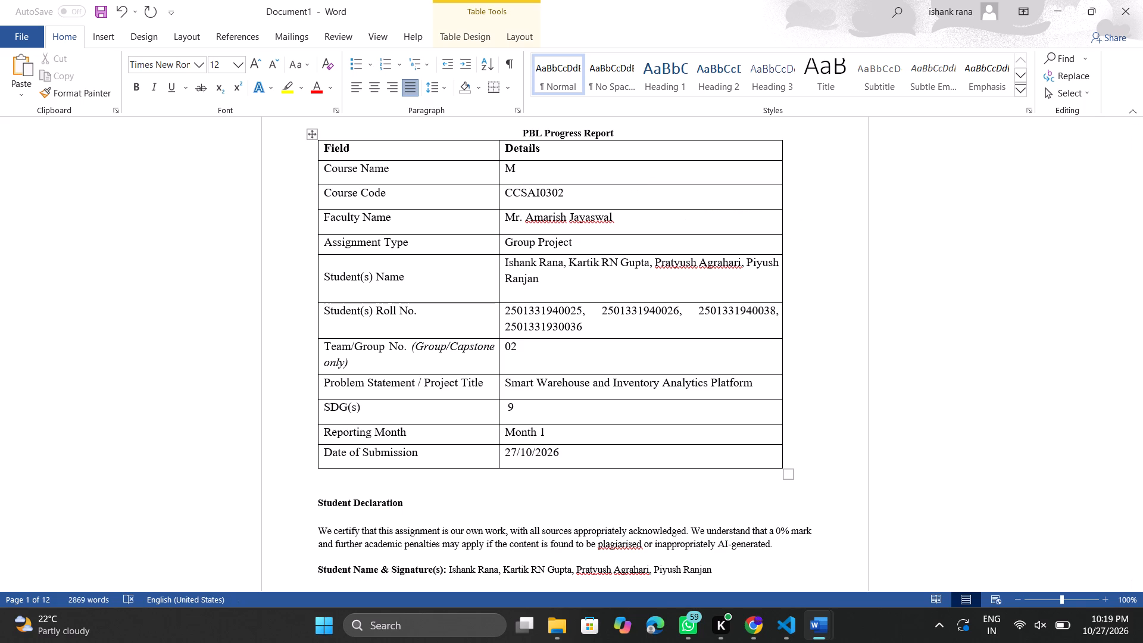
text(ach)
text(ine)
key(space)
text(ear)
text(ning)
Clear the Course Code and Faculty Name values in the cover page table.
drag(571, 195, 516, 191)
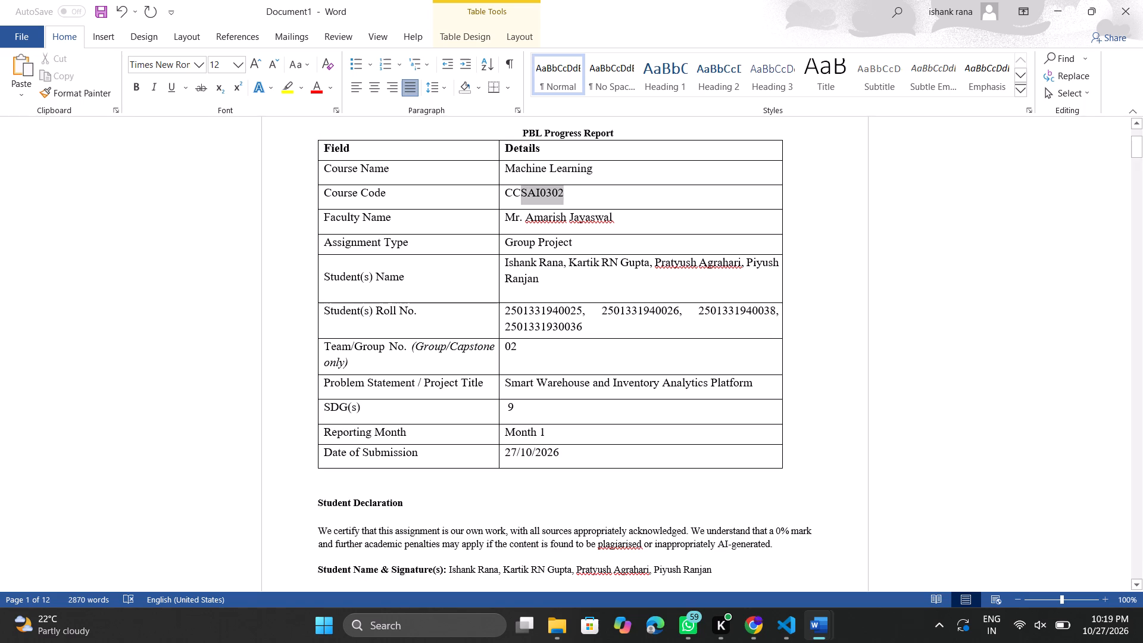
drag(516, 191, 507, 195)
key(BackSpace)
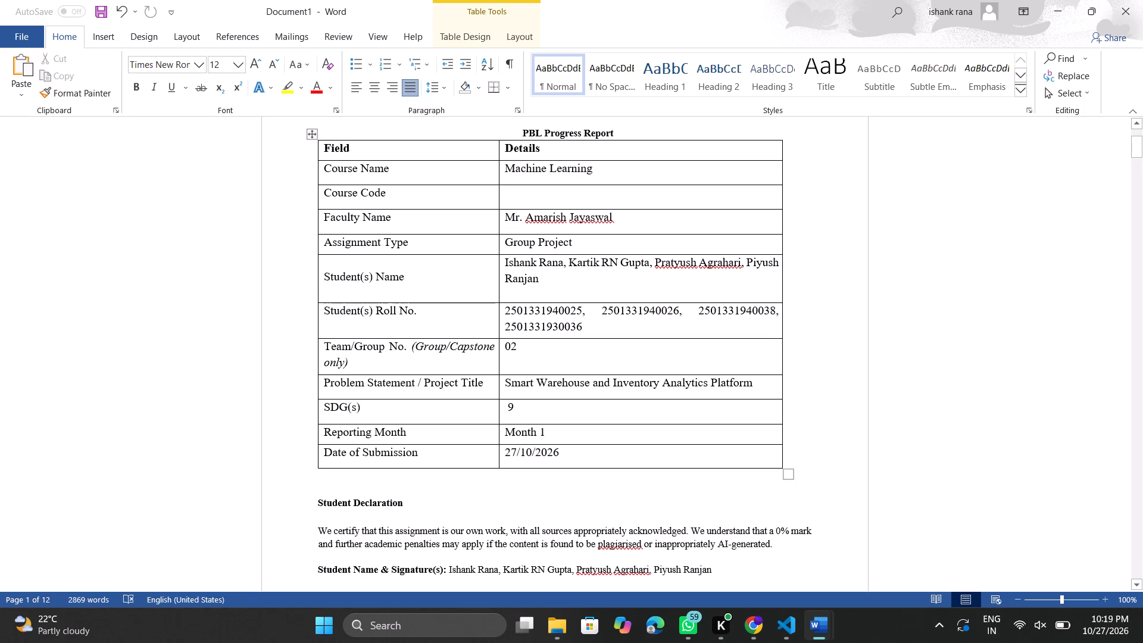
drag(617, 216, 508, 217)
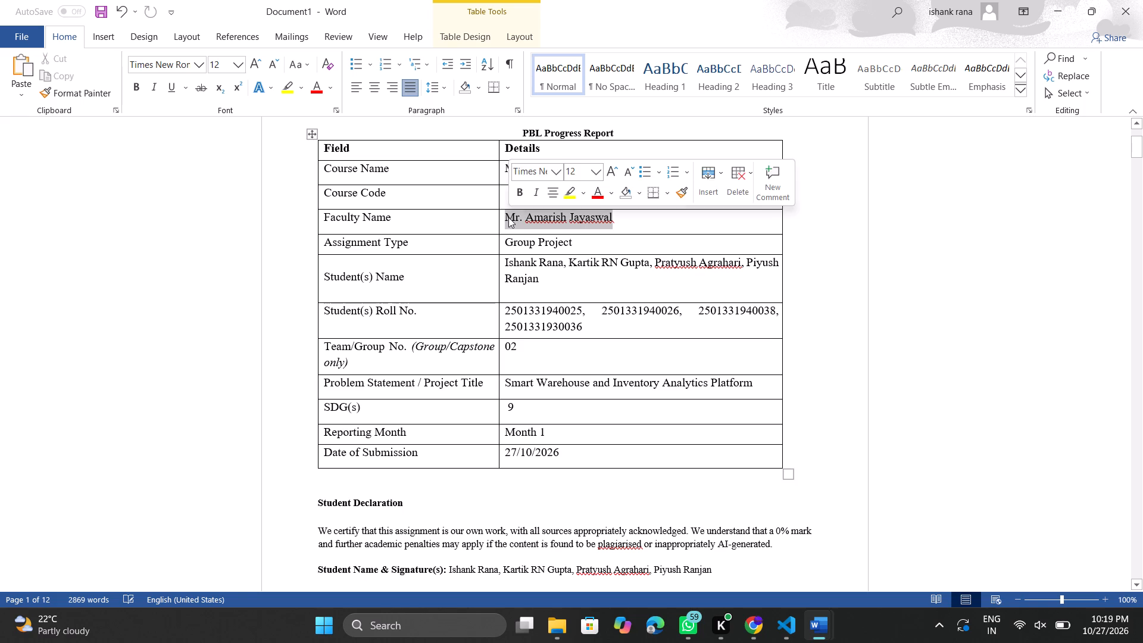
key(BackSpace)
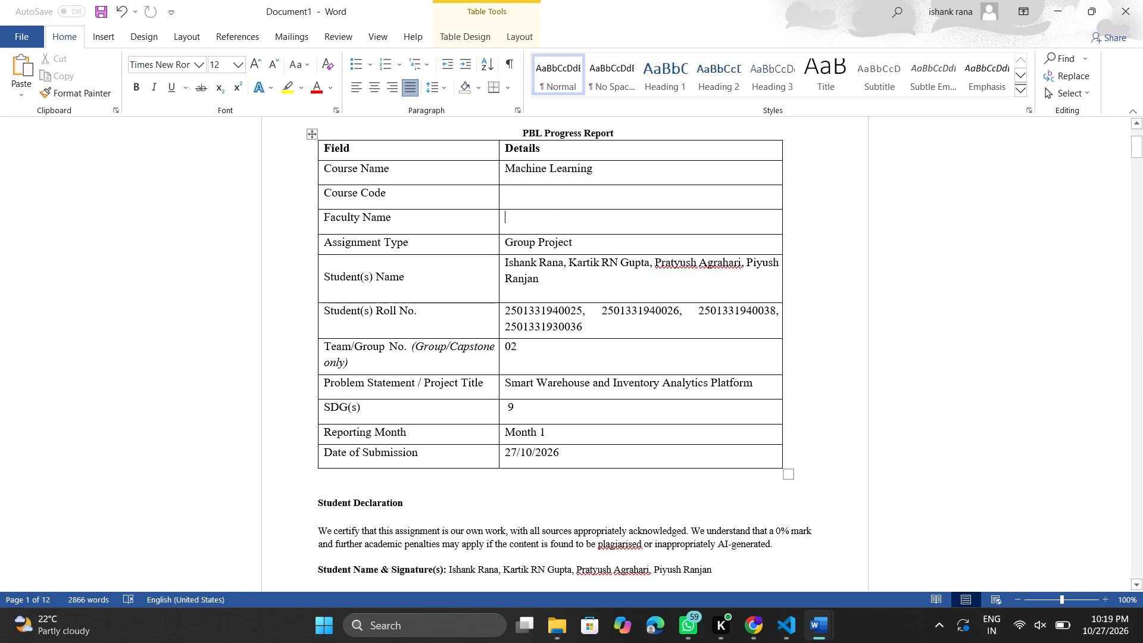
Clear the Team/Group No. and Reporting Month values in the cover page table.
click(538, 348)
key(BackSpace)
key(BackSpace)
drag(556, 433, 509, 435)
key(BackSpace)
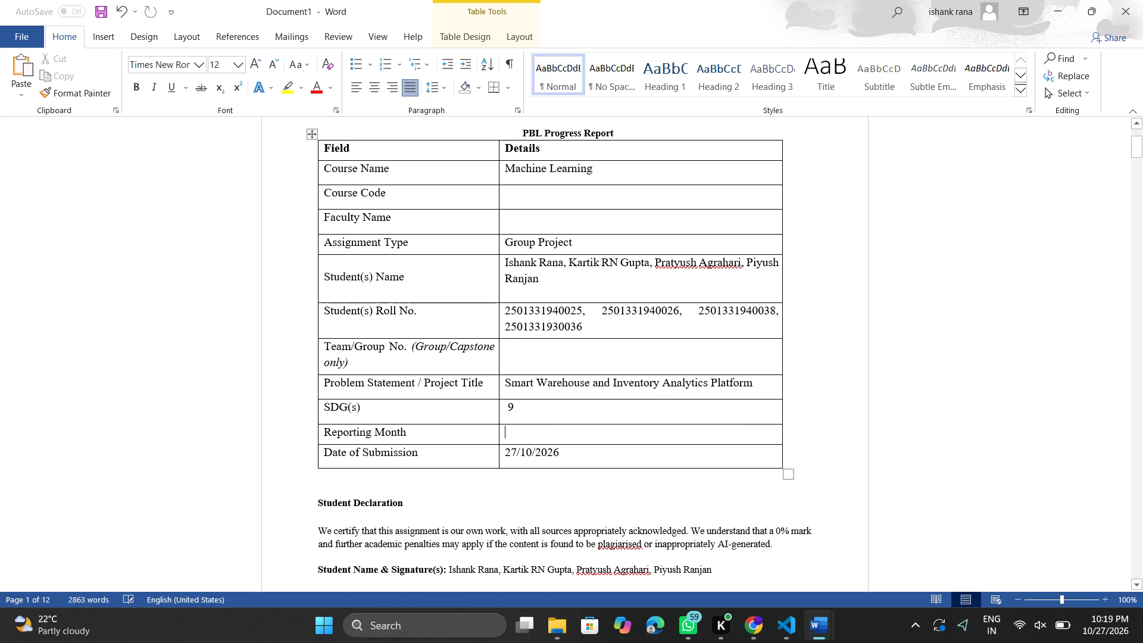
Change both the Date of Submission in the table and the date under the Student Declaration to 28/10/2026.
click(516, 453)
key(BackSpace)
key(8)
scroll(516, 453, down, 3)
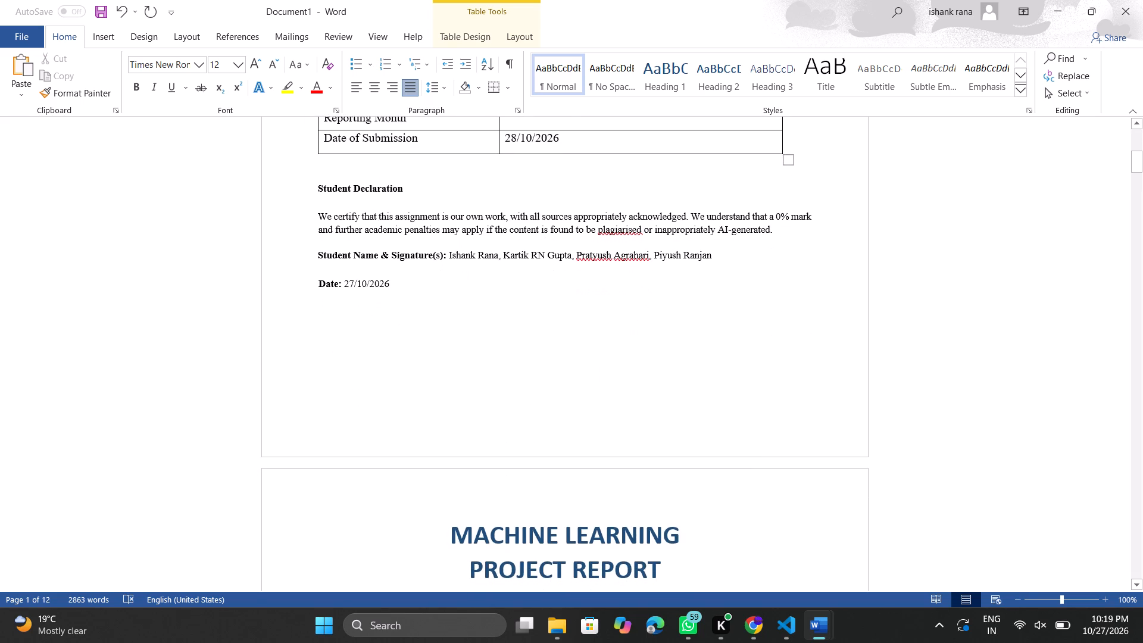
click(354, 283)
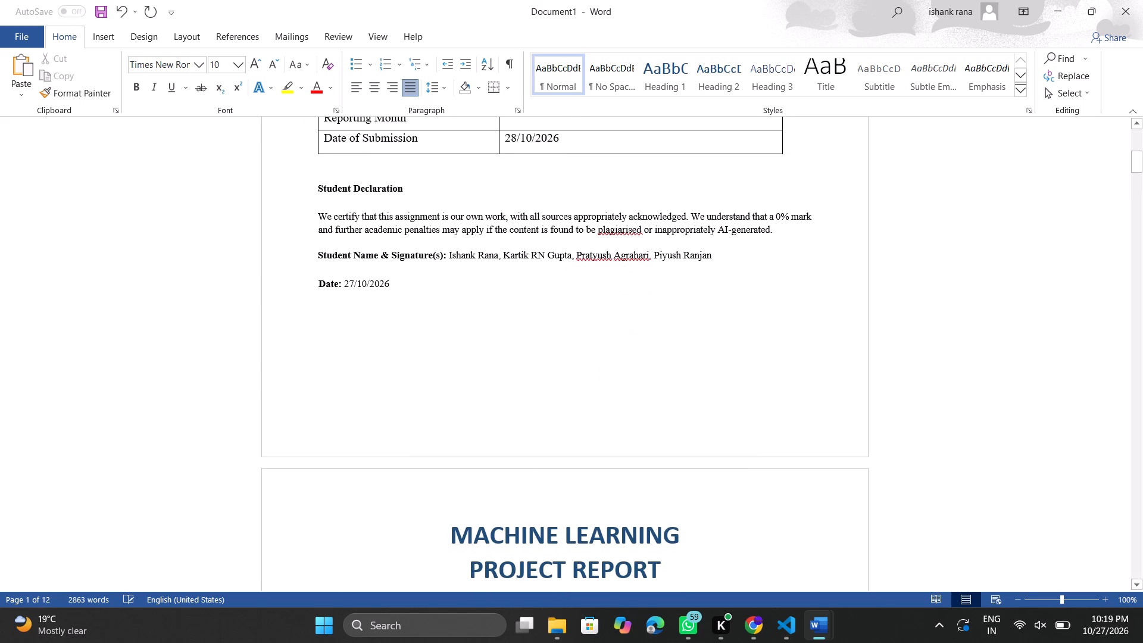
key(BackSpace)
key(8)
Close two of the three open File Explorer windows showing the ml folder.
scroll(354, 283, down, 3)
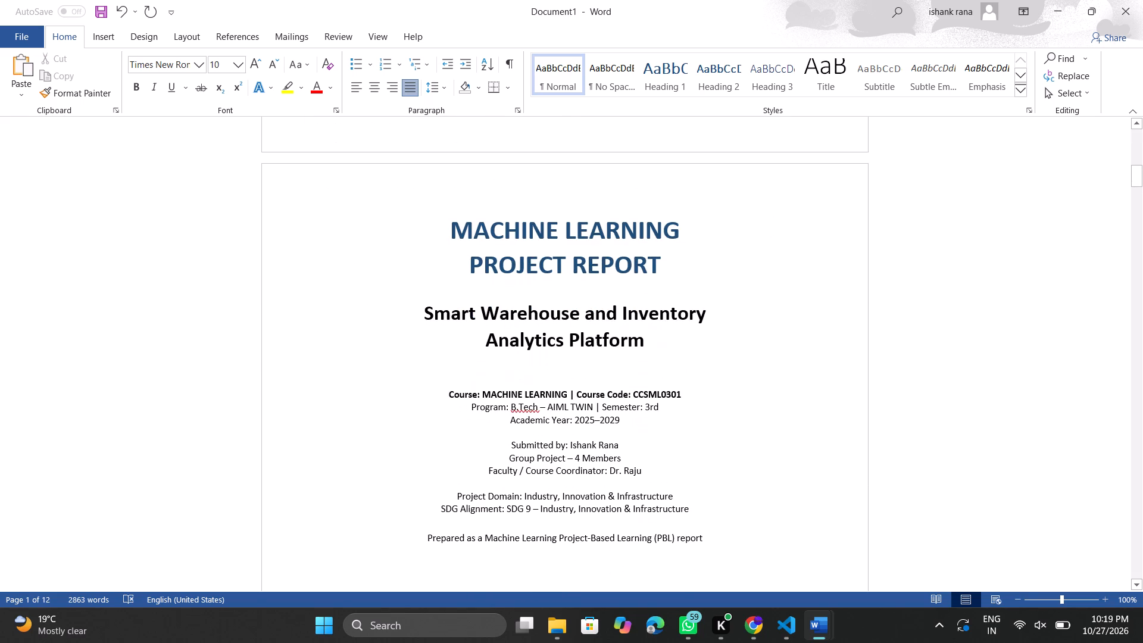
scroll(559, 365, down, 1)
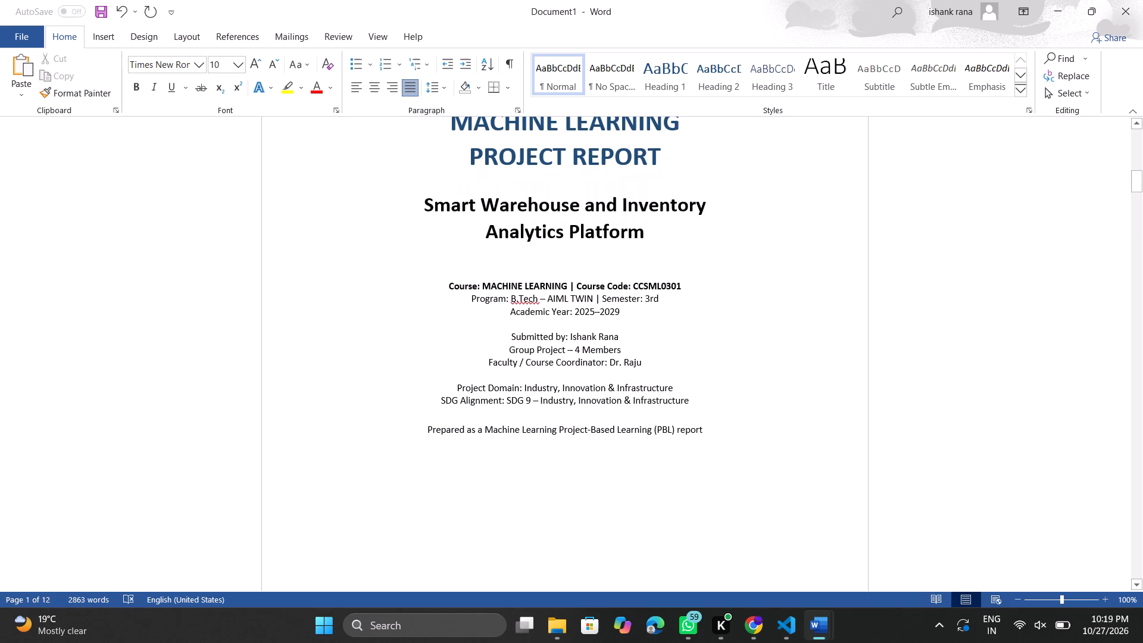
scroll(559, 365, down, 1)
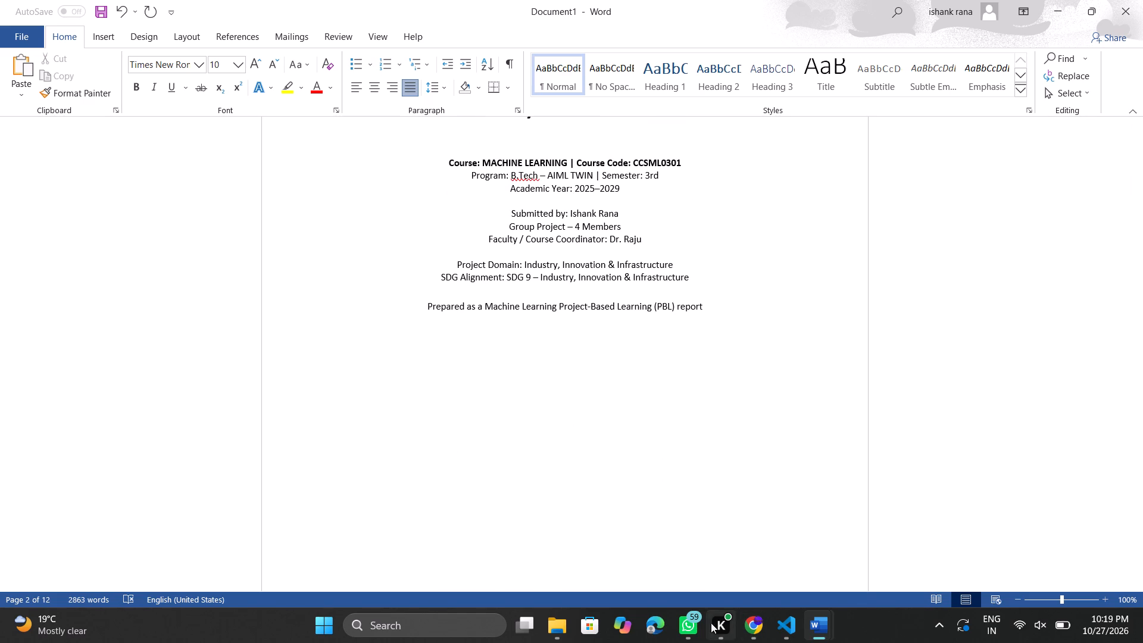
click(565, 635)
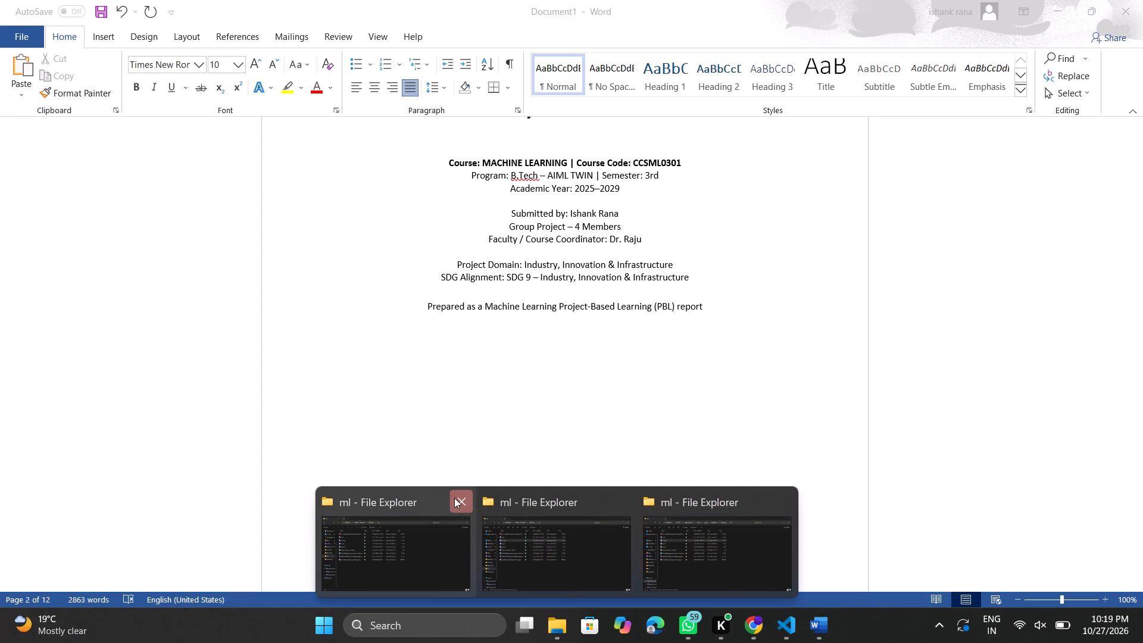
click(455, 500)
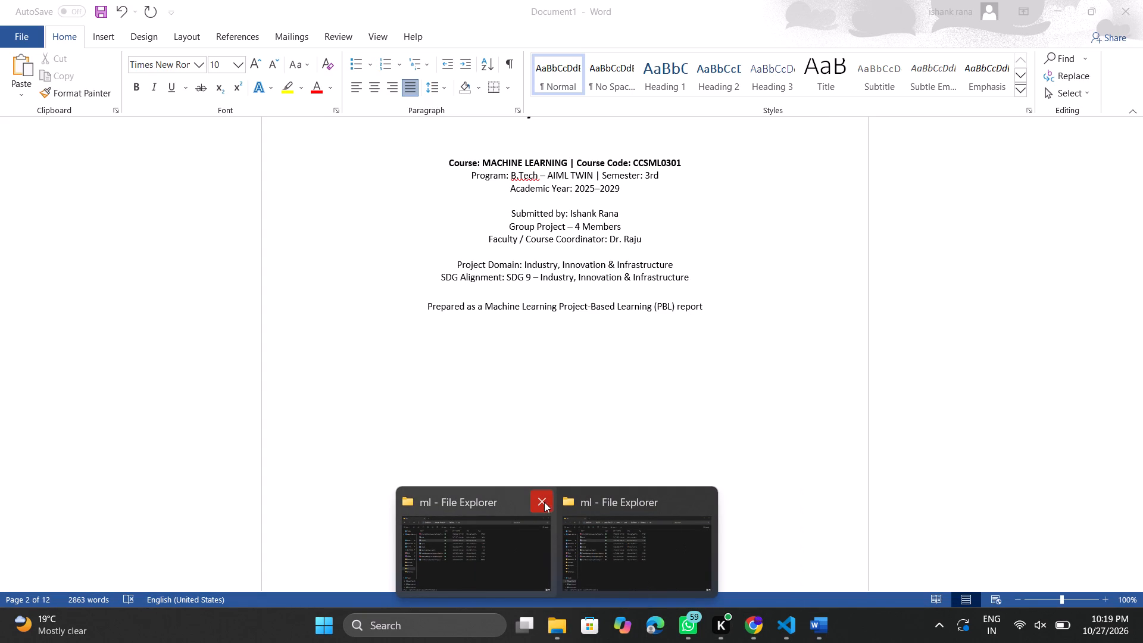
click(545, 501)
Open the Smart warehouse and inventory analytics platform PDF from the ml folder and examine its course, faculty and group details.
click(552, 558)
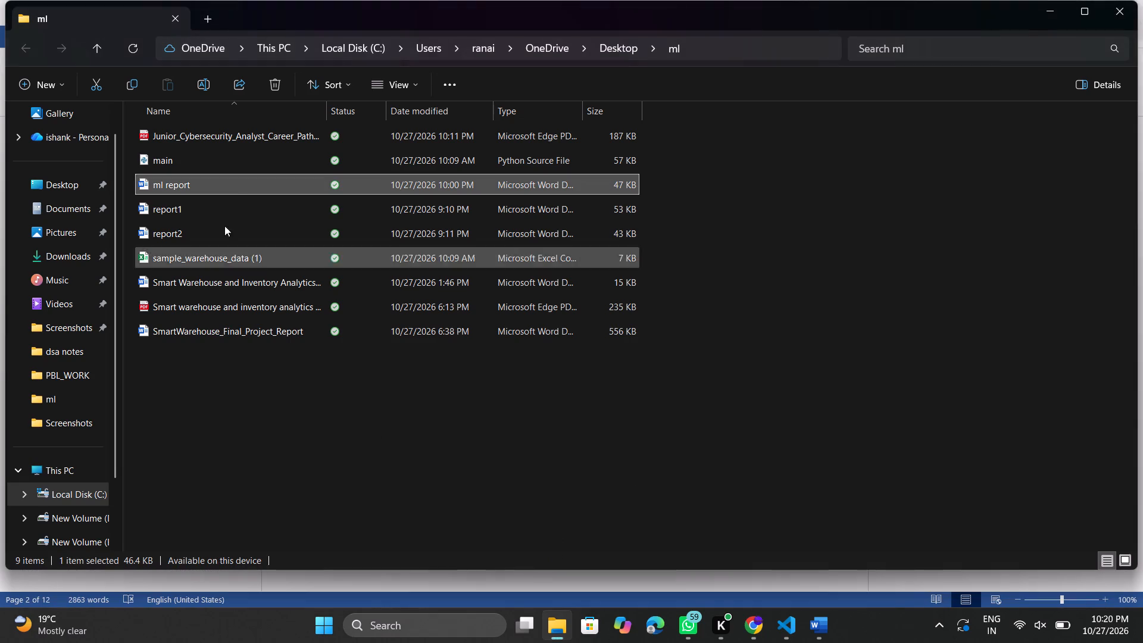
double_click(238, 308)
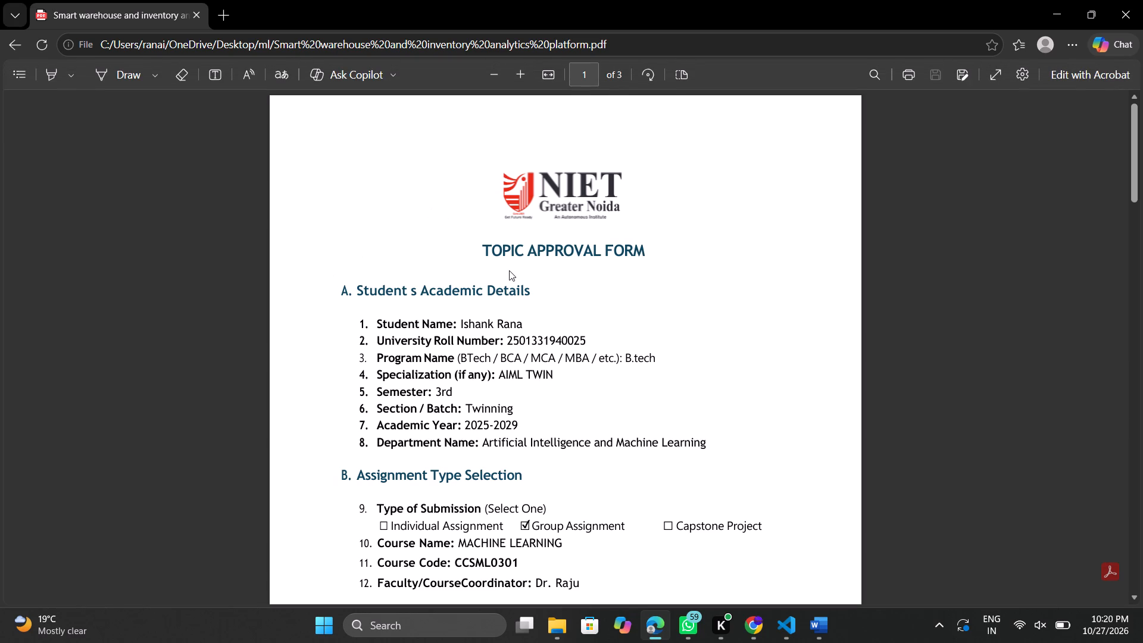
scroll(509, 270, down, 1)
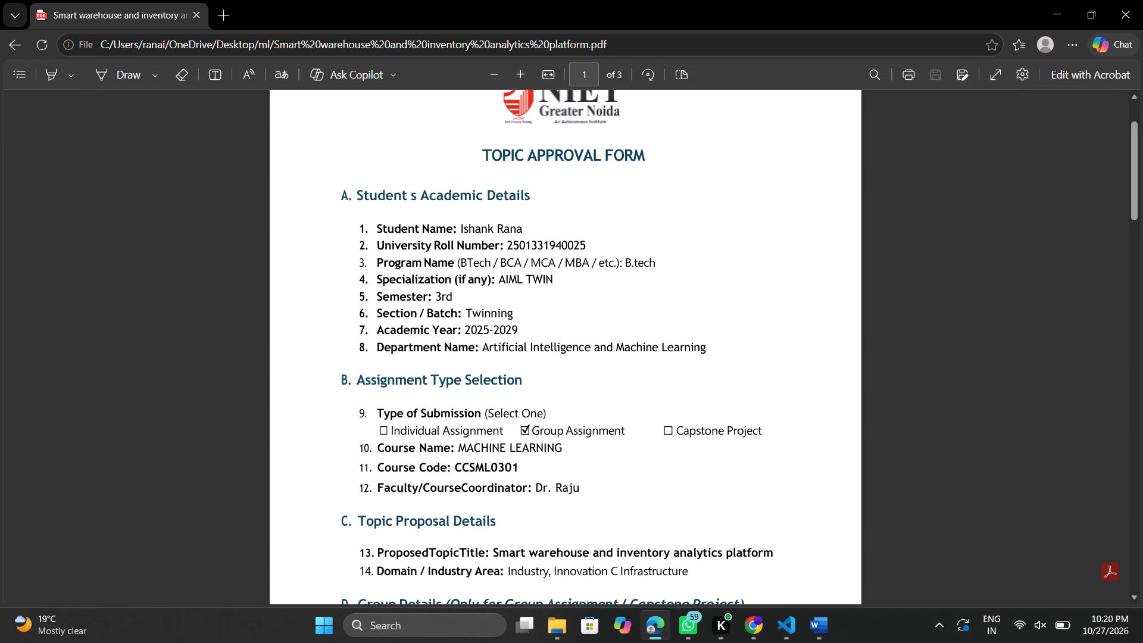
scroll(530, 339, down, 2)
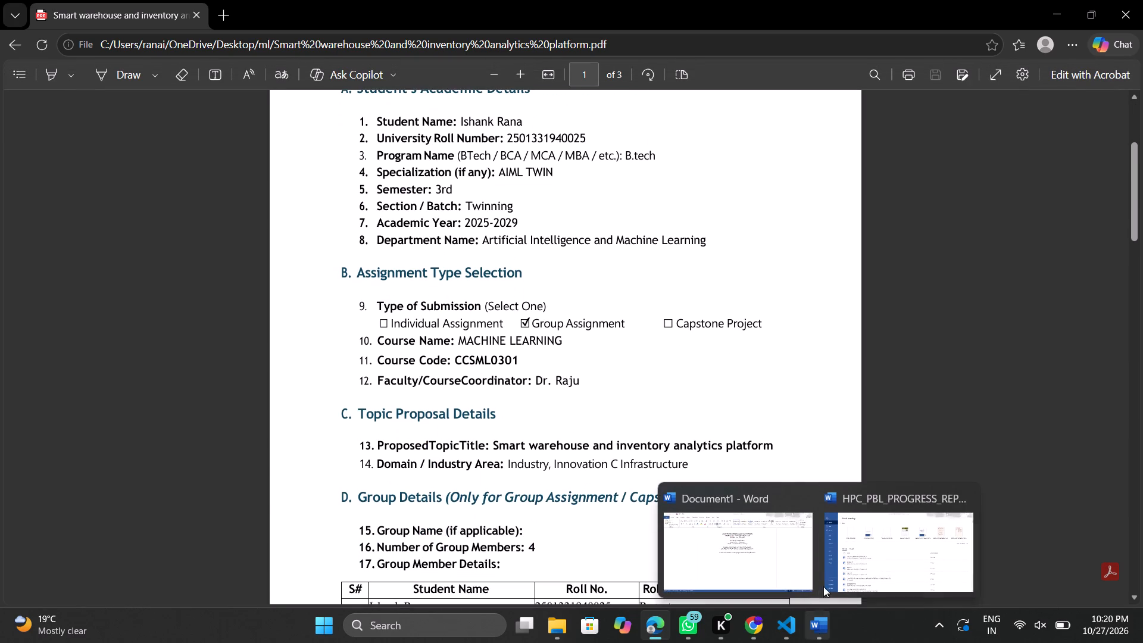
Close the HPC_PBL_PROGRESS_REPORT document.
click(964, 498)
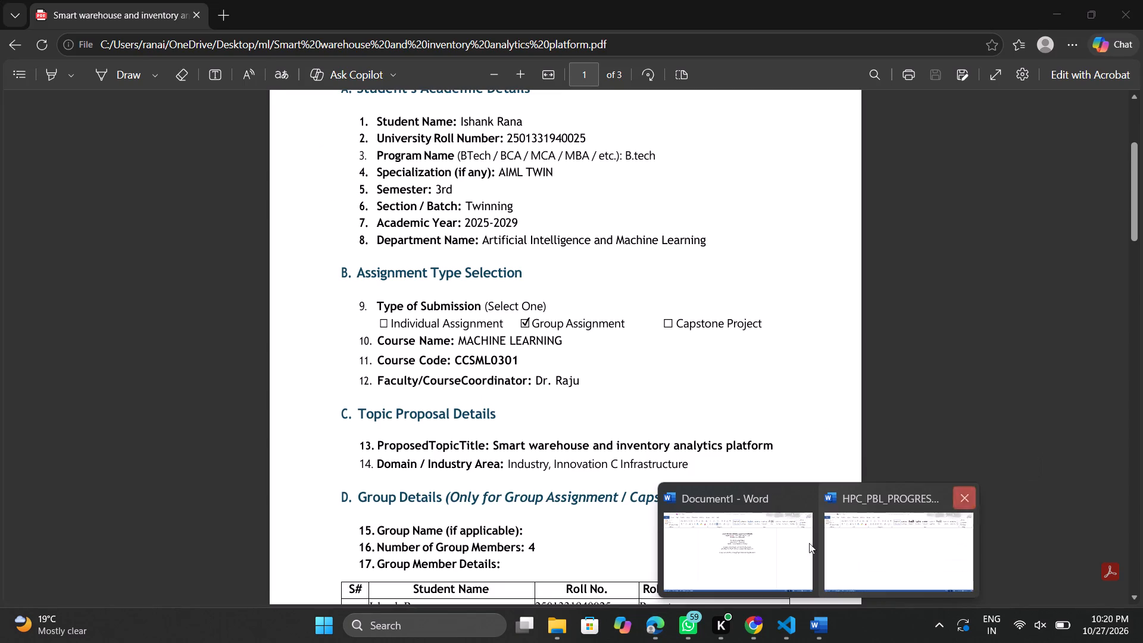
Return to the new Word document and place the cursor in the empty Course Code cell of the cover page table.
click(791, 539)
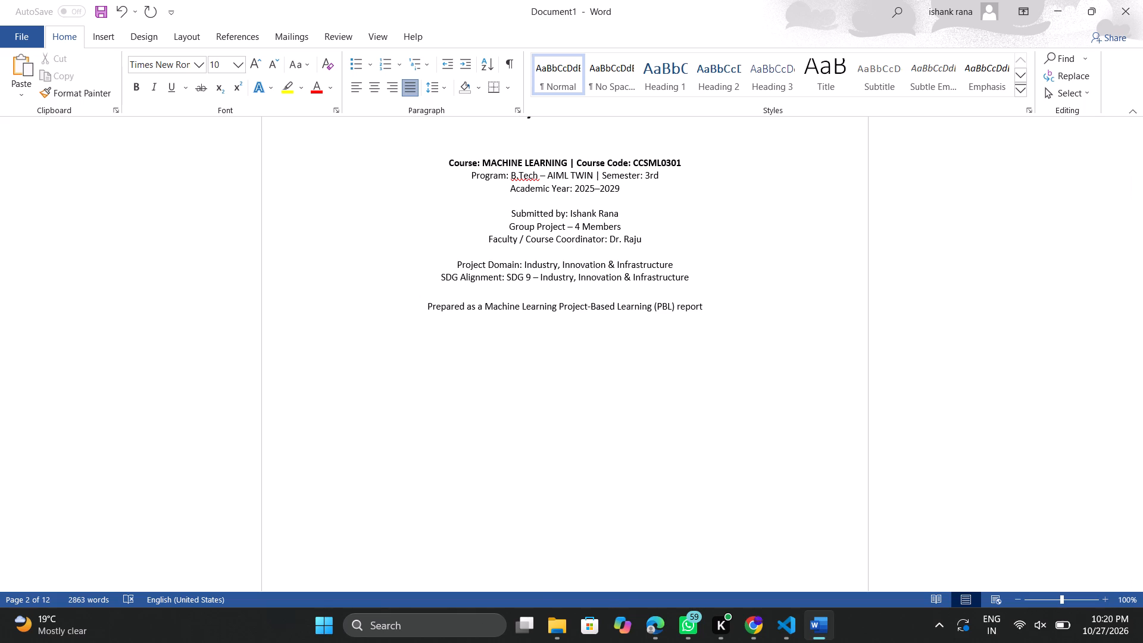
scroll(791, 539, up, 6)
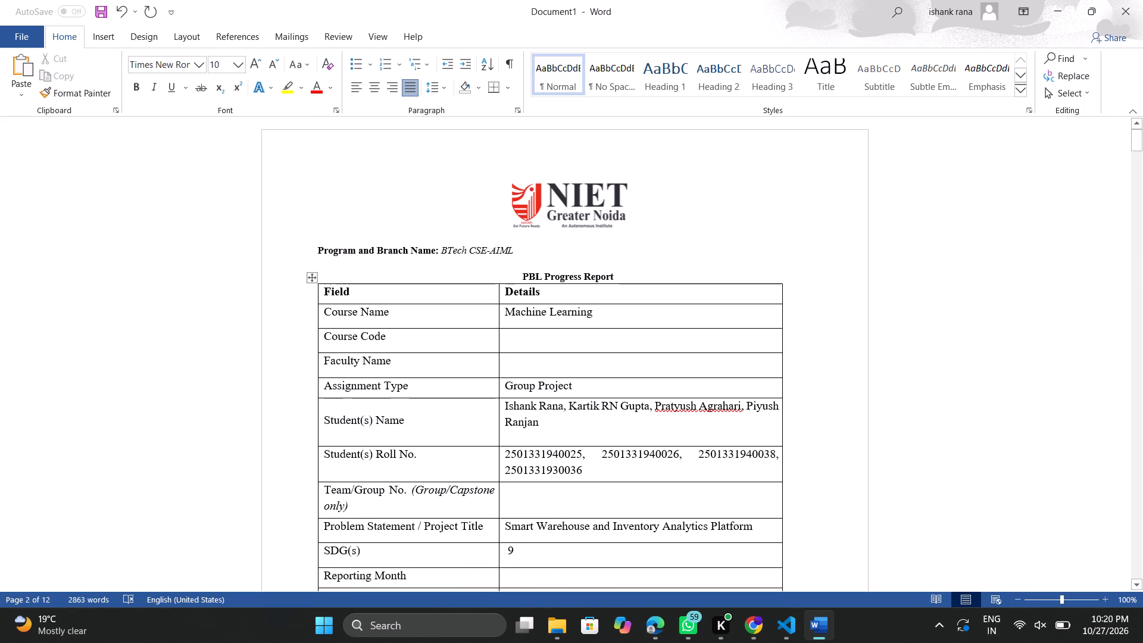
click(569, 339)
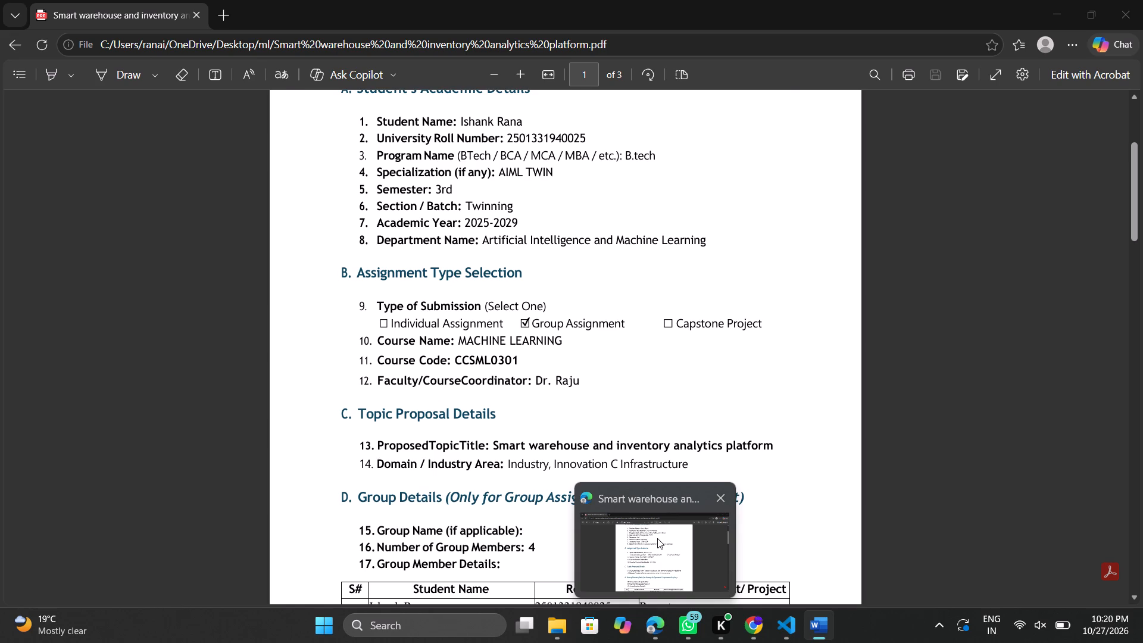
Fill in the Faculty Name cell of the cover page table with Dr. Raju.
click(535, 358)
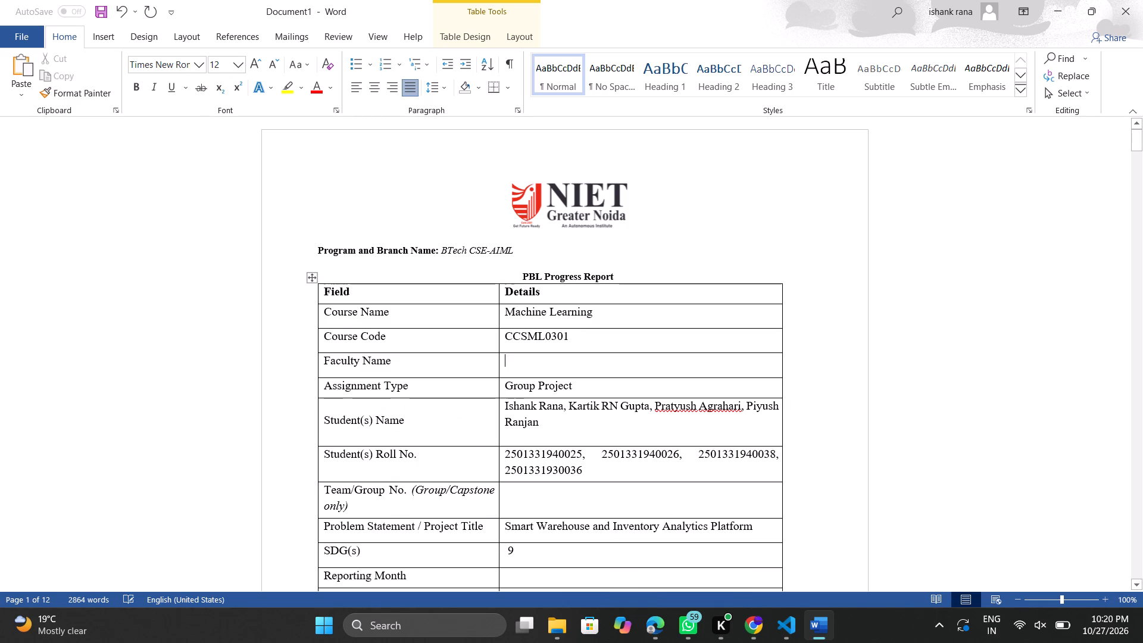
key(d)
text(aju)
Place the cursor in the empty Team/Group No. cell and check the group details in the Smart warehouse PDF.
scroll(535, 358, down, 2)
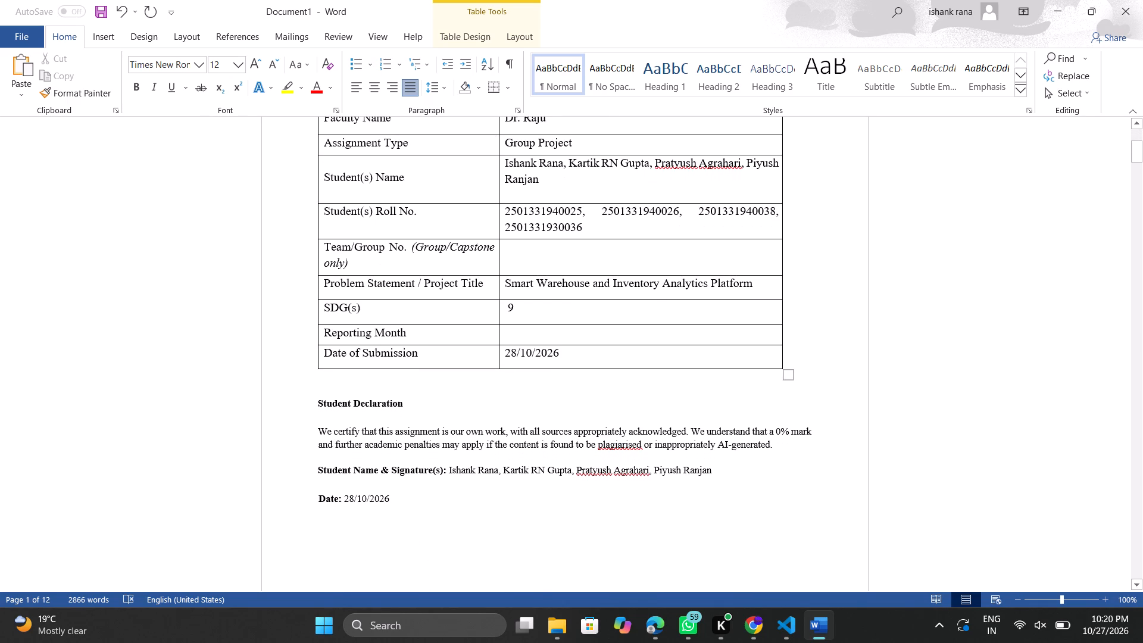
click(568, 251)
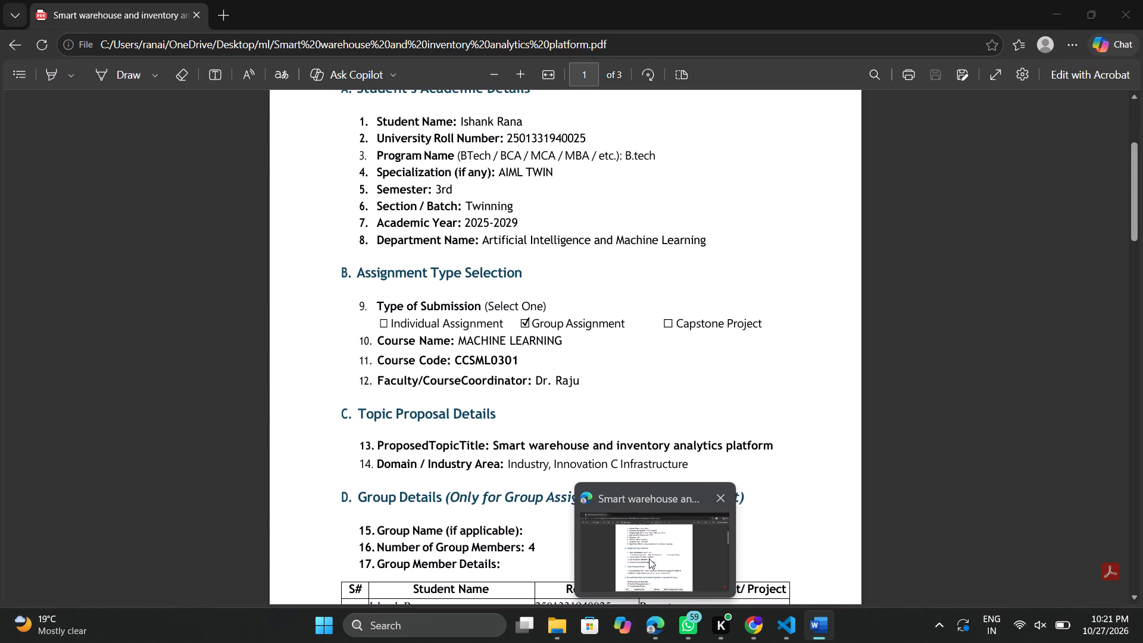
click(649, 558)
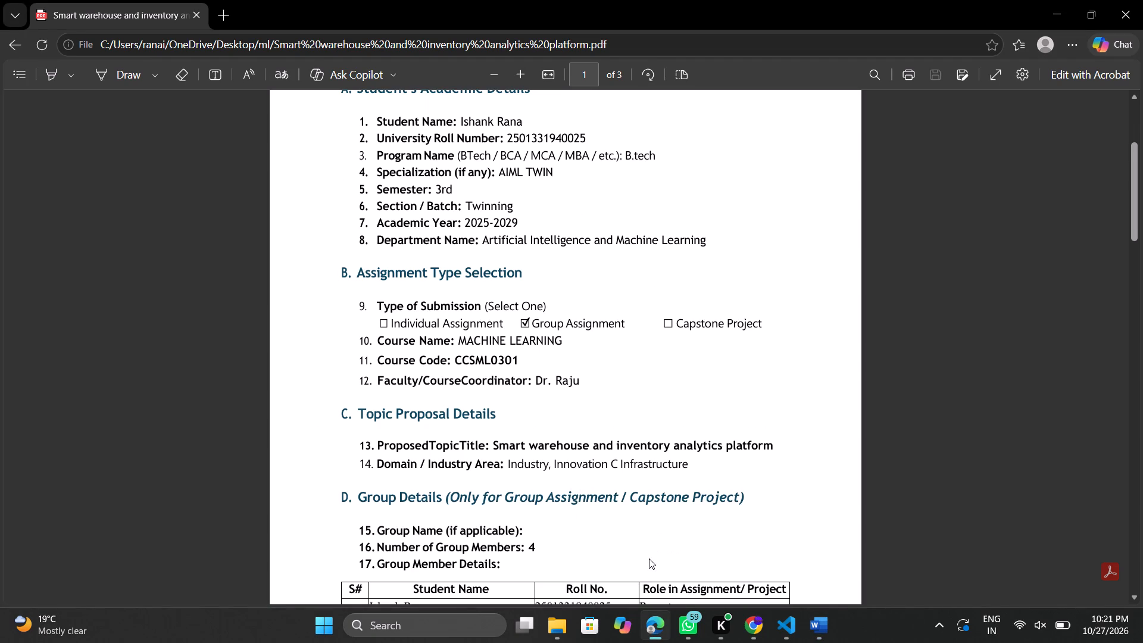
Minimize the PDF and Word windows to return to the ml folder in File Explorer.
click(1057, 9)
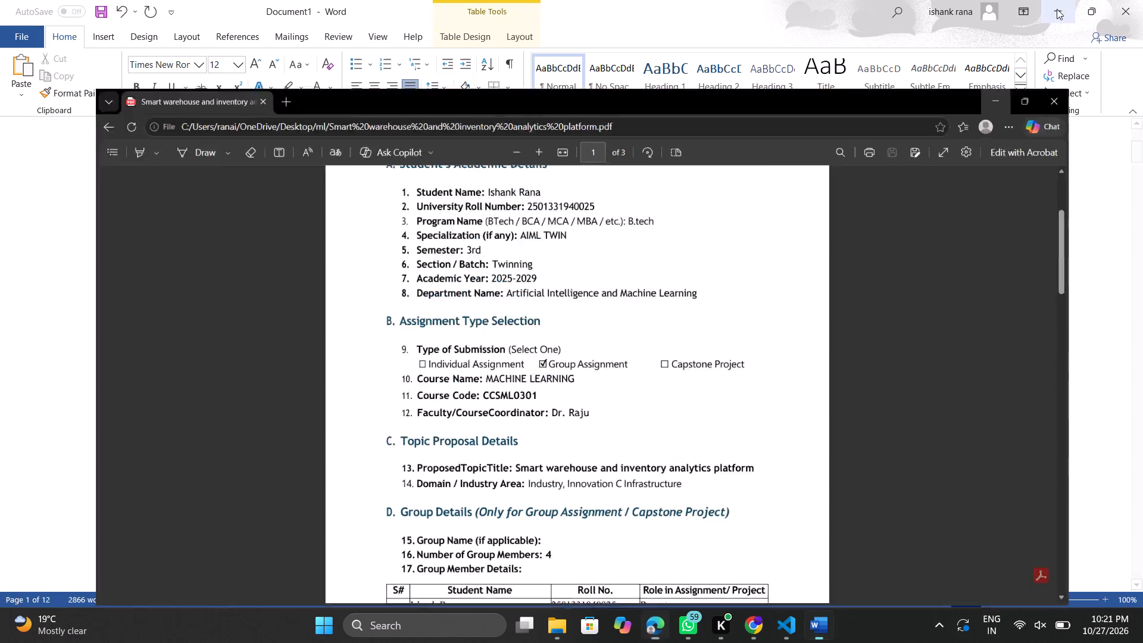
click(1059, 8)
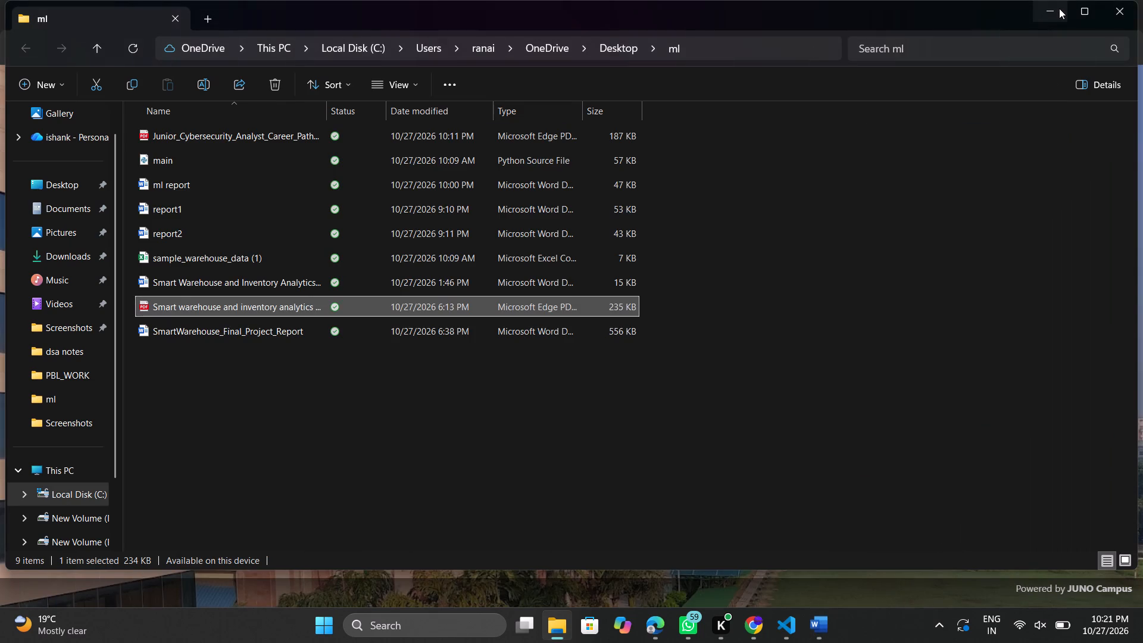
Minimize the ml folder window and the Chrome window.
click(1059, 8)
click(1050, 11)
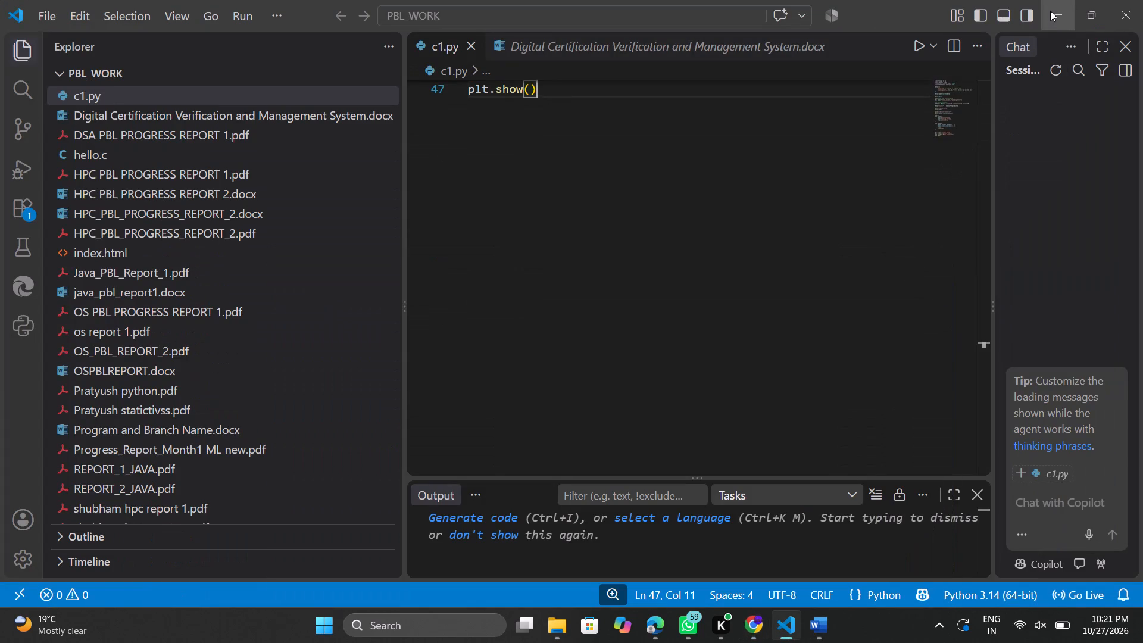
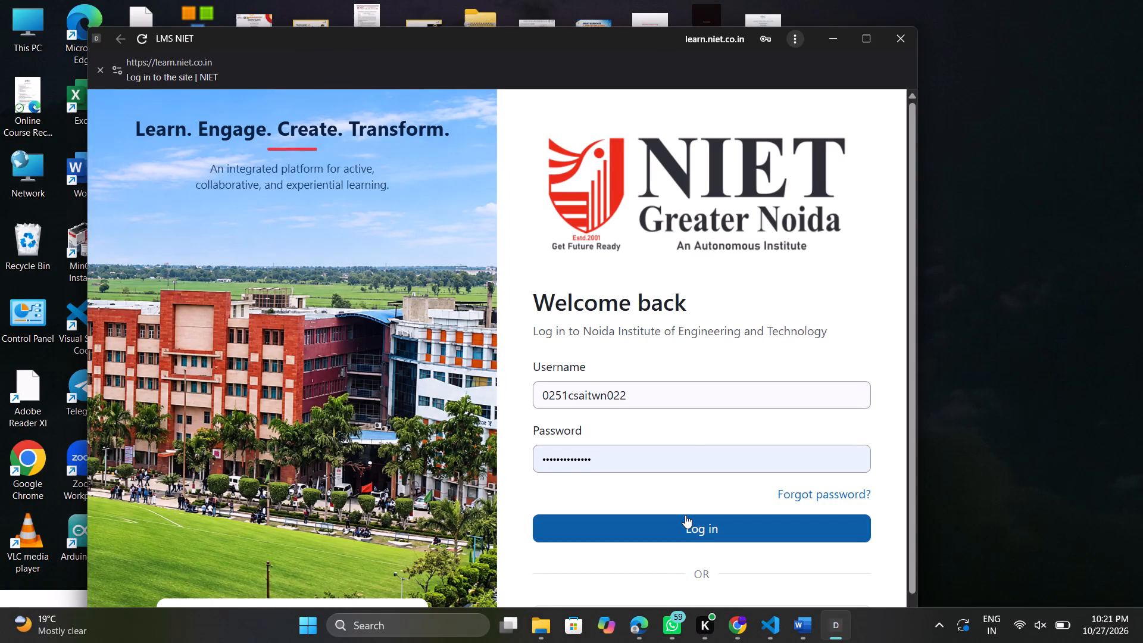
Log in to the NIET LMS and open the Machine Learning course's group assignment page to check the group number.
click(685, 515)
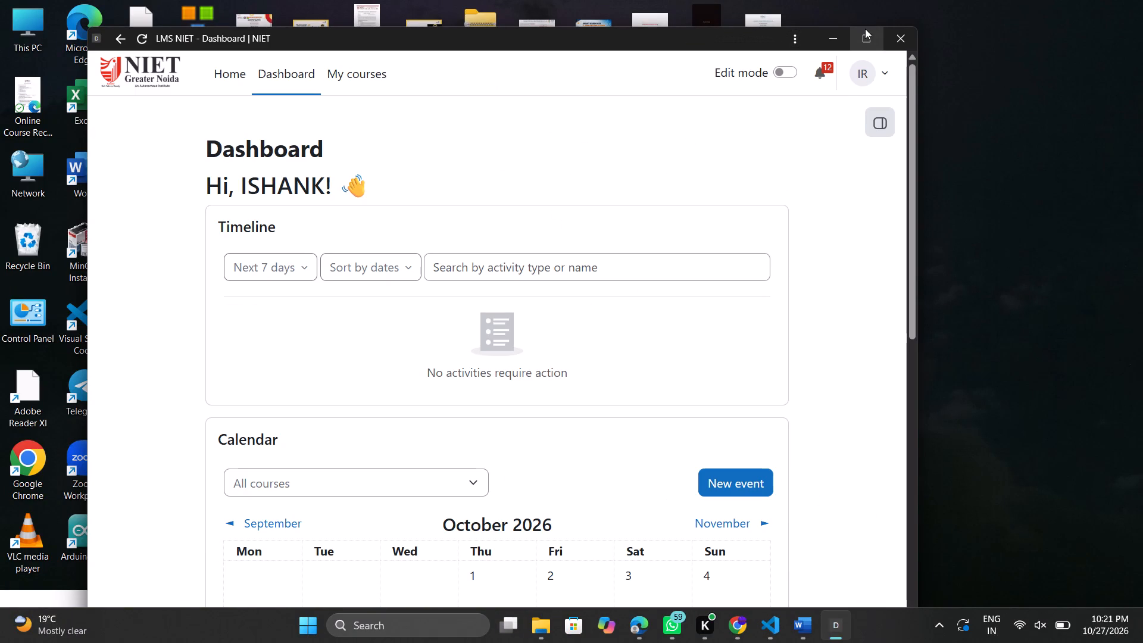
click(370, 79)
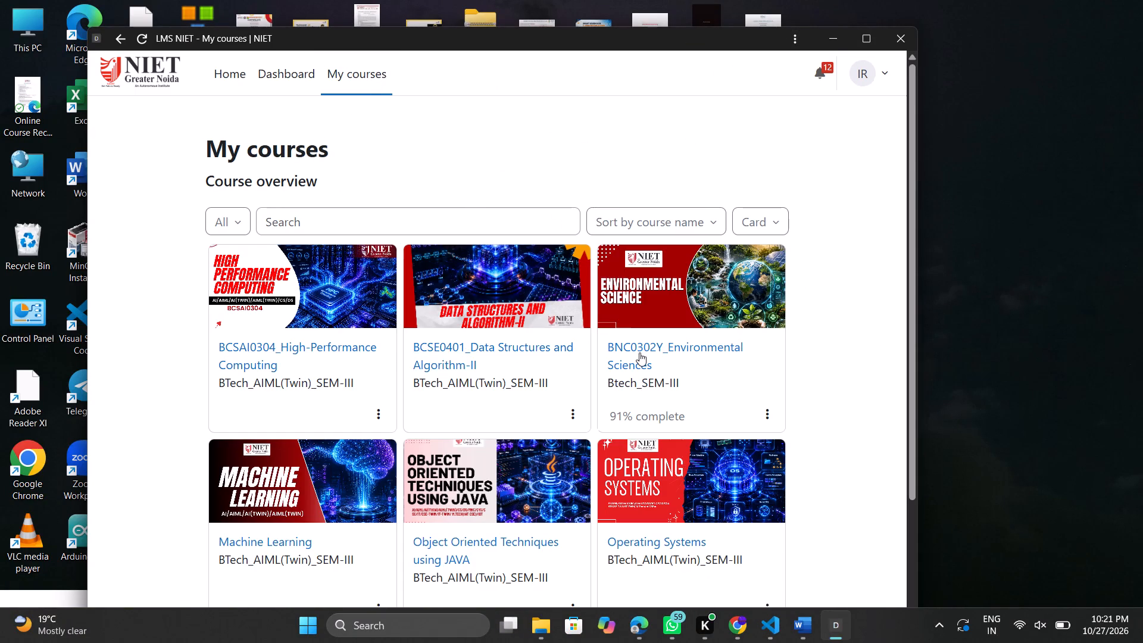
click(295, 538)
click(330, 345)
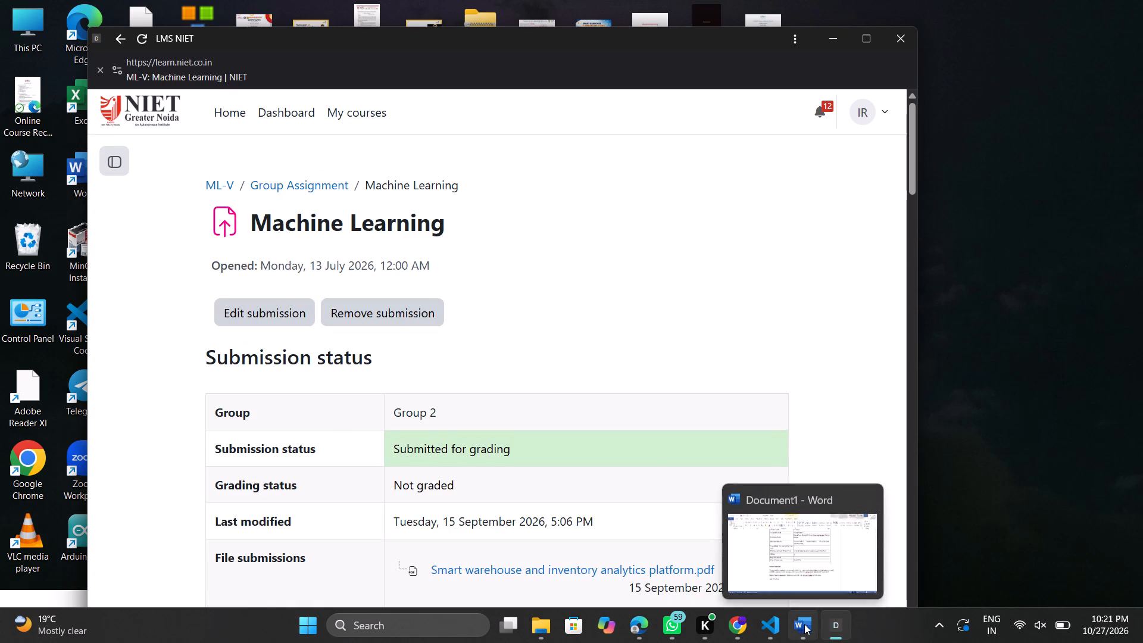
In the Word cover page table, enter 2 as the Team/Group No. and "Final Report" as the Reporting Month.
click(792, 560)
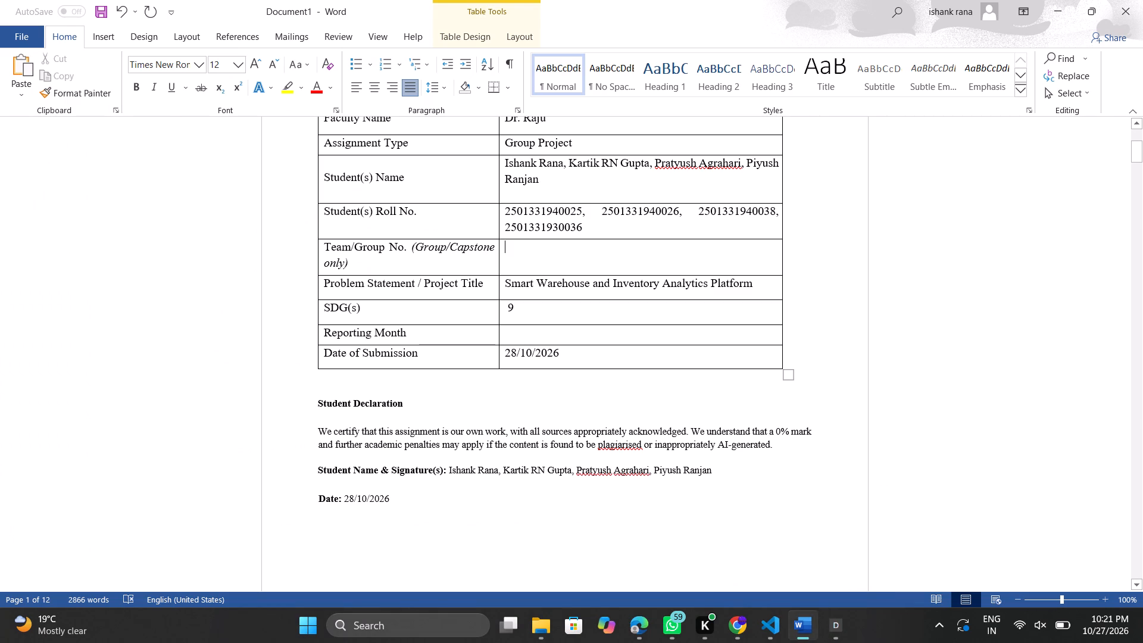
key(2)
scroll(502, 282, down, 1)
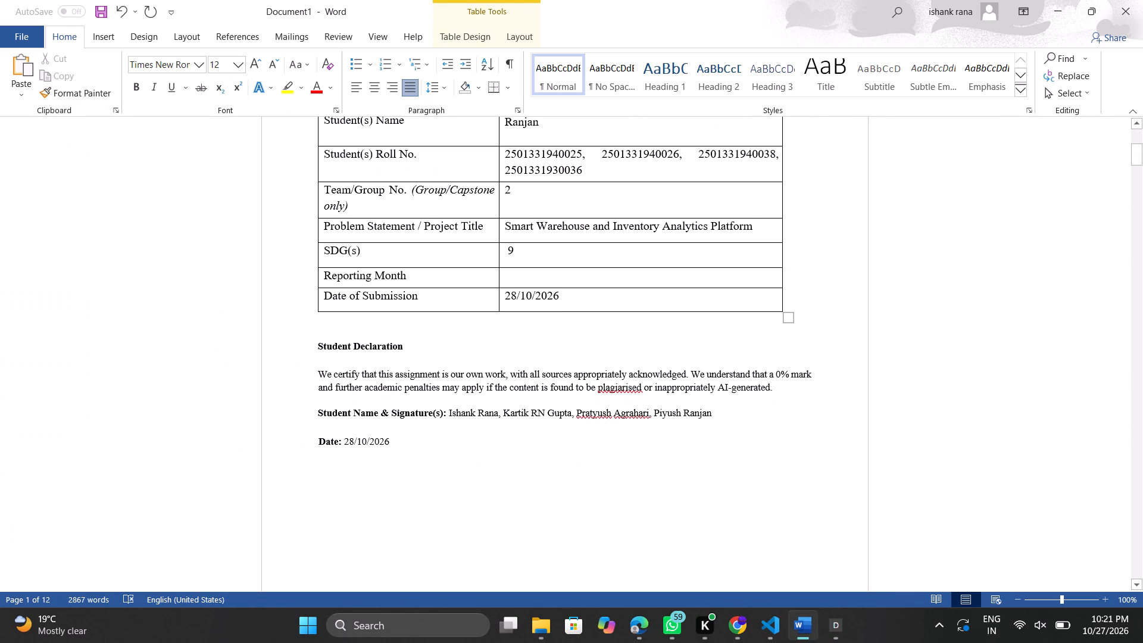
click(533, 280)
text(inal)
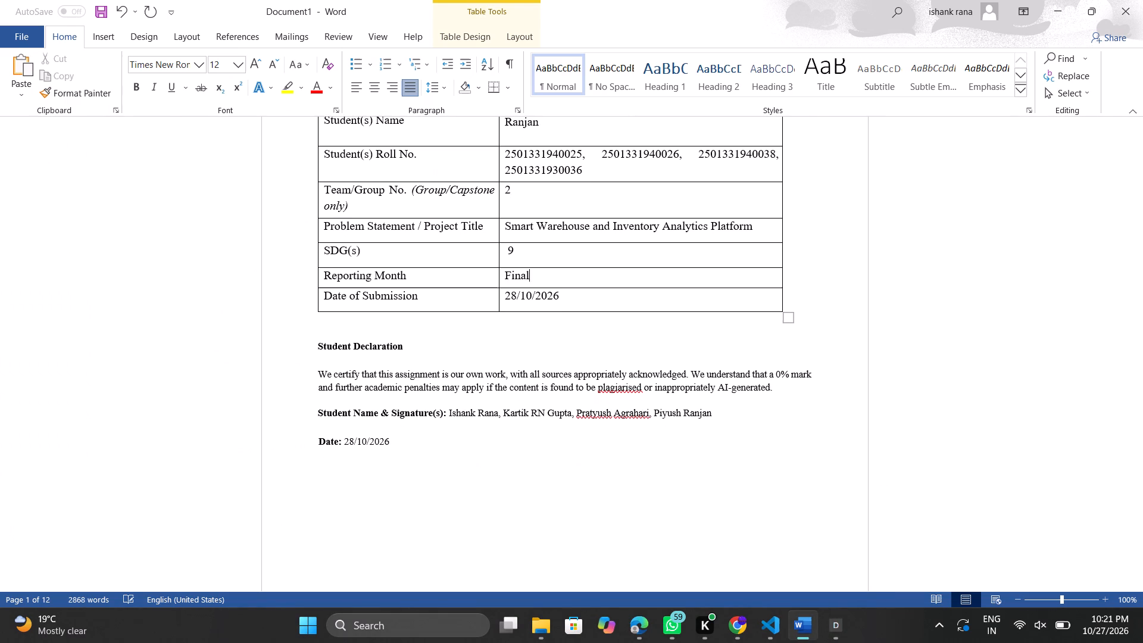
key(space)
key(space)
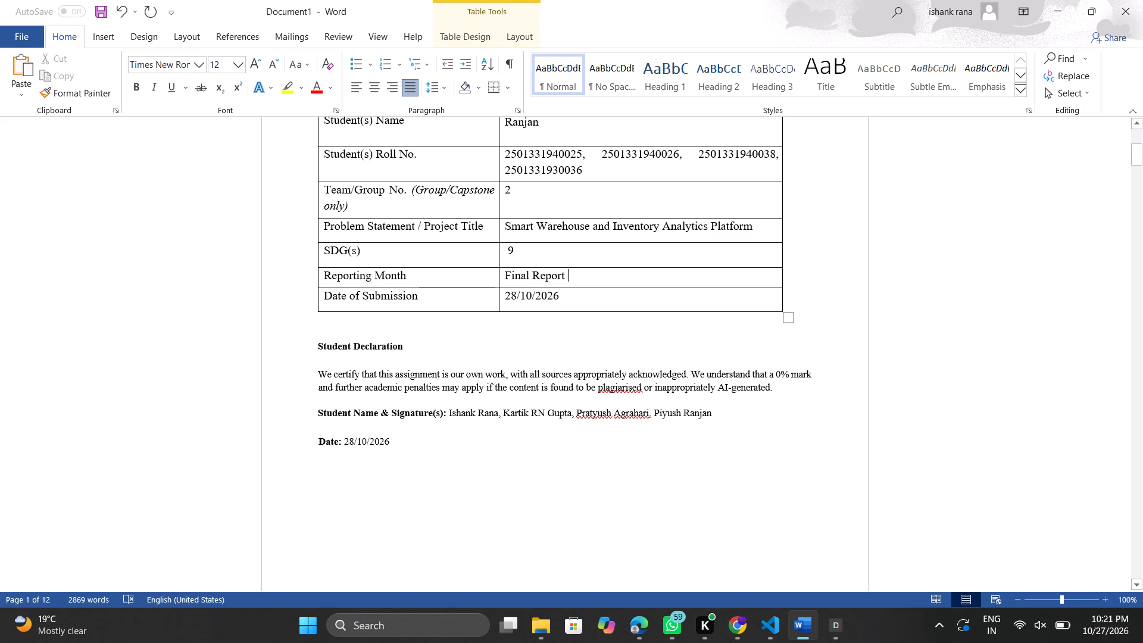
Delete the whole "Machine Learning Project Report" title page between the cover page and the Executive Summary.
scroll(591, 320, down, 2)
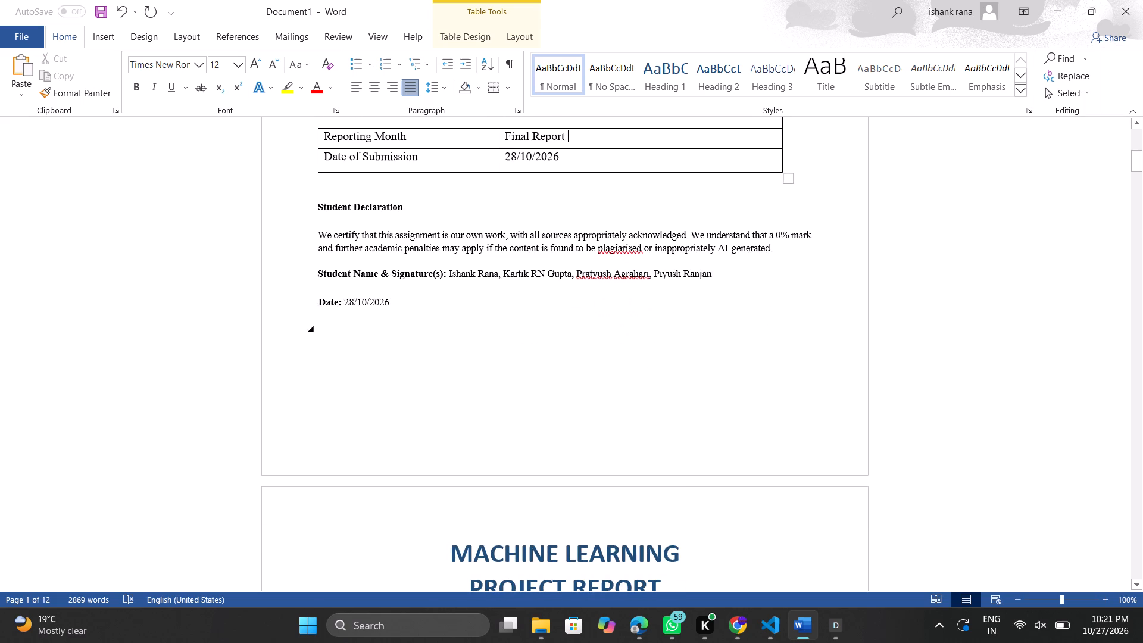
scroll(591, 320, down, 2)
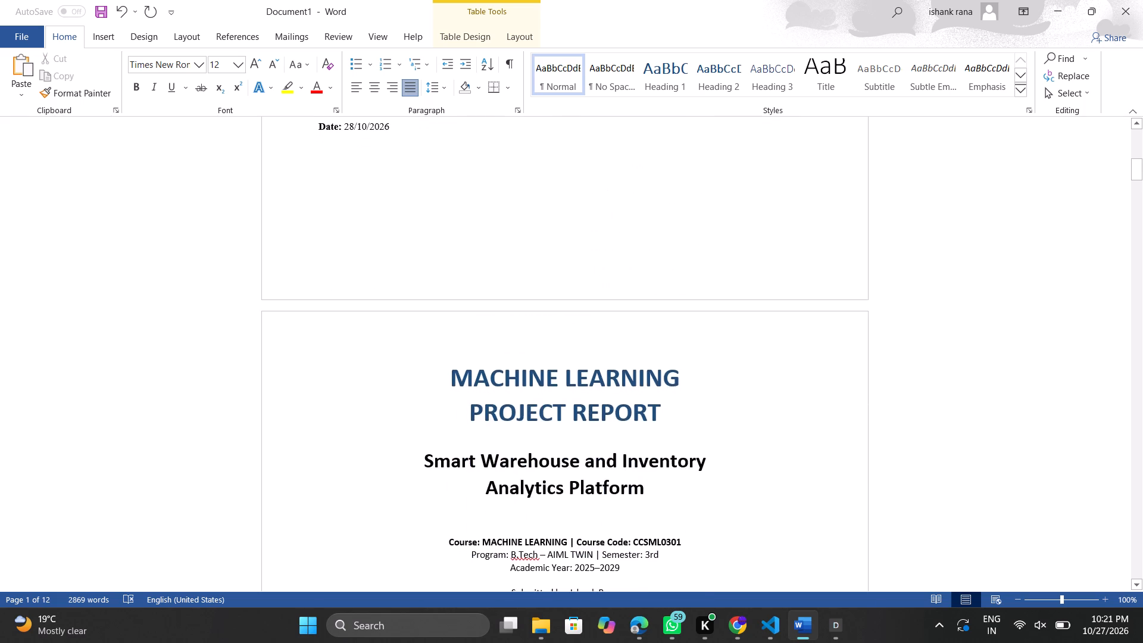
scroll(591, 320, down, 3)
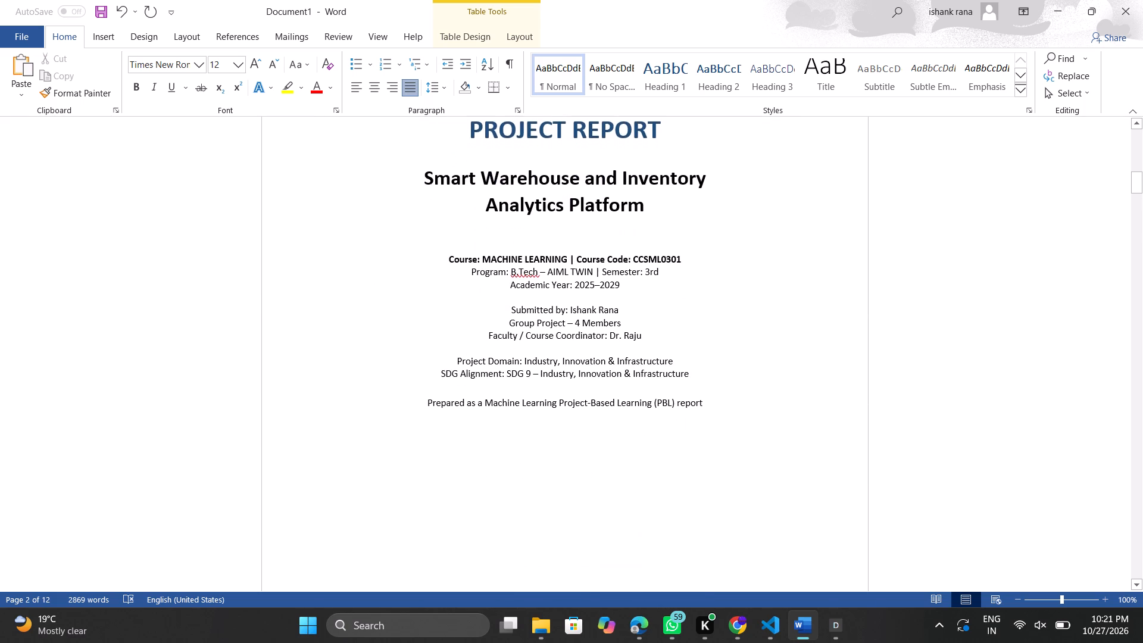
scroll(591, 320, down, 4)
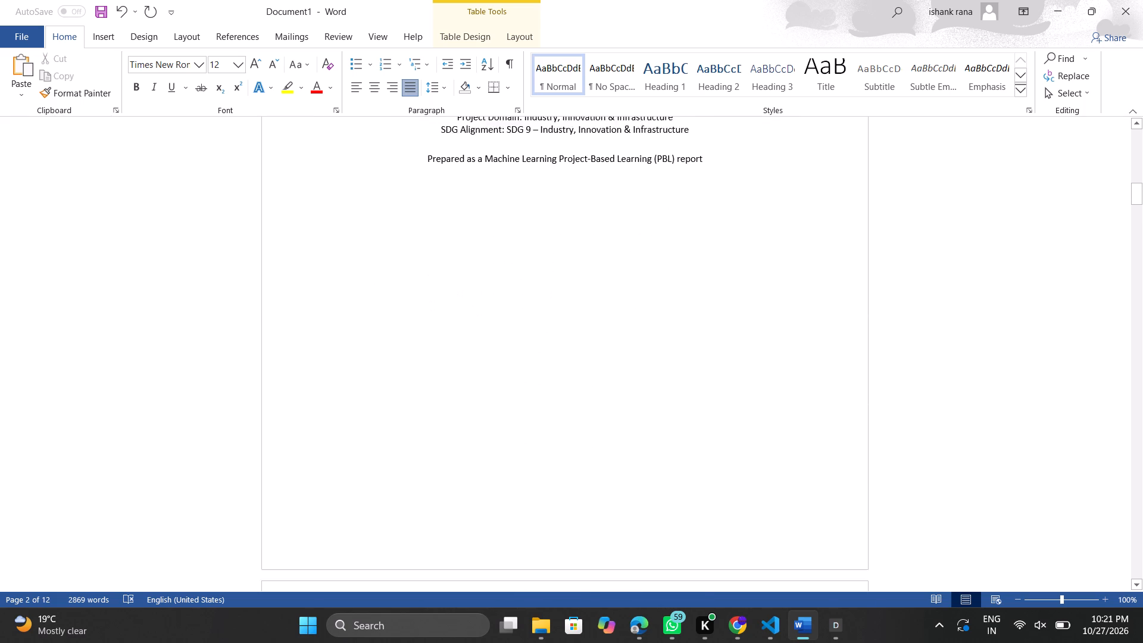
scroll(546, 252, up, 1)
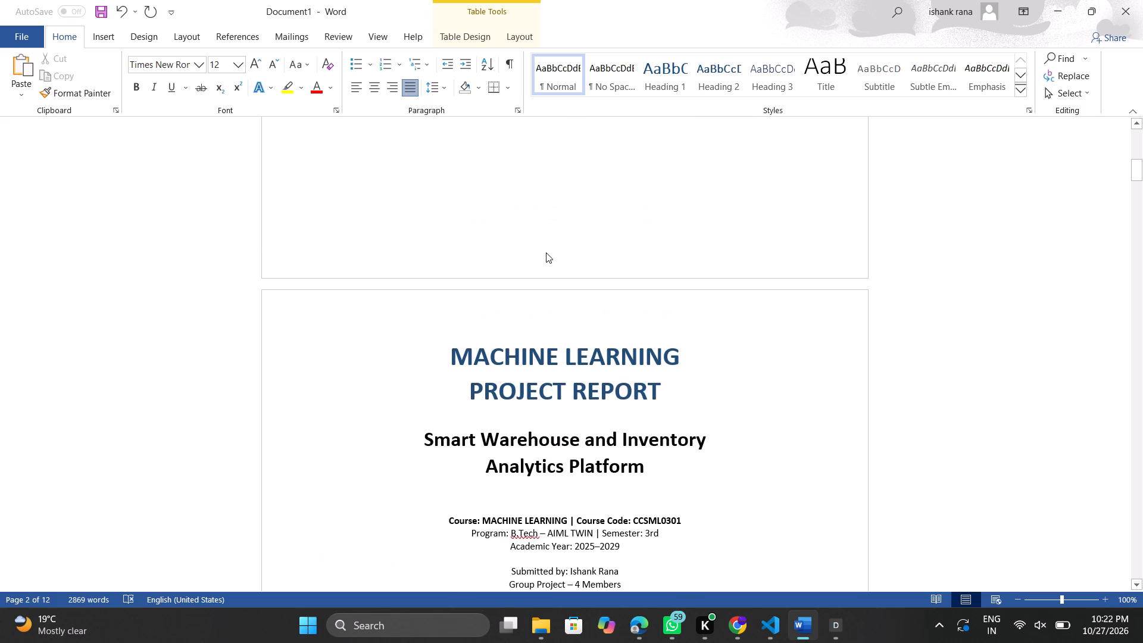
drag(446, 348, 576, 582)
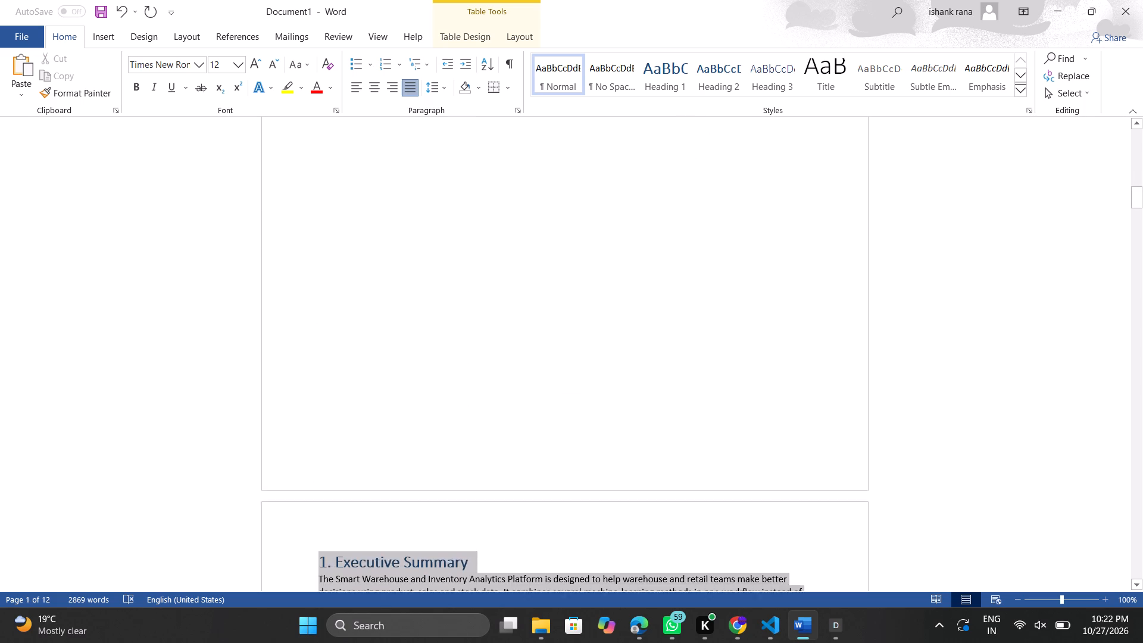
drag(576, 582, 564, 417)
key(BackSpace)
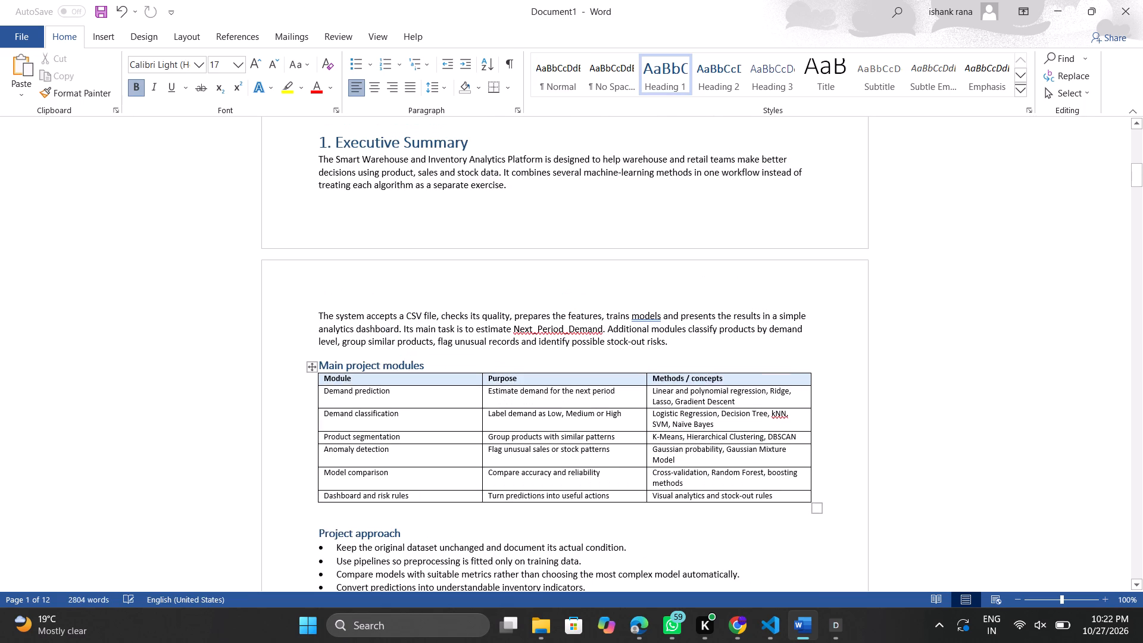
Insert blank space before the "1. Executive Summary" heading so that it starts on the page after the cover page.
scroll(564, 417, up, 1)
key(Return)
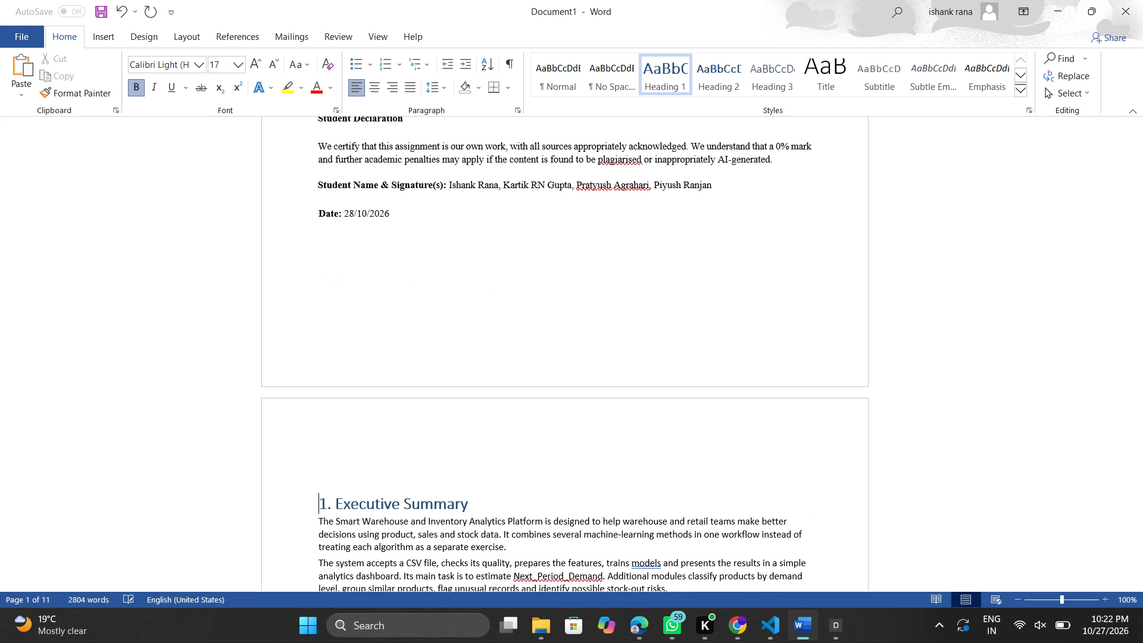
scroll(564, 417, down, 1)
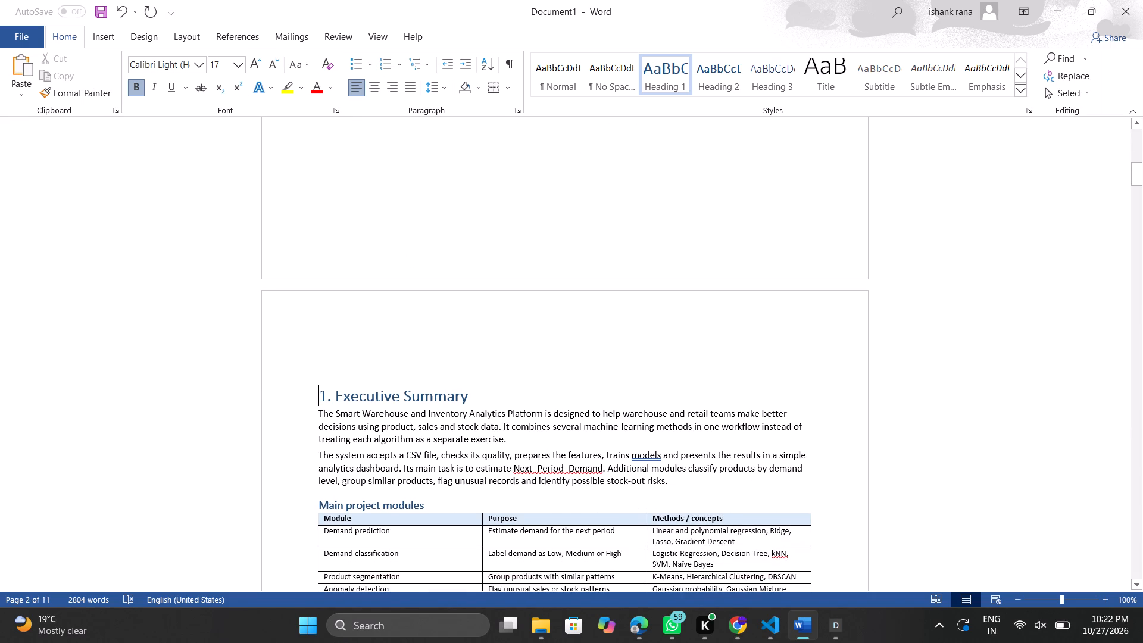
scroll(564, 417, down, 2)
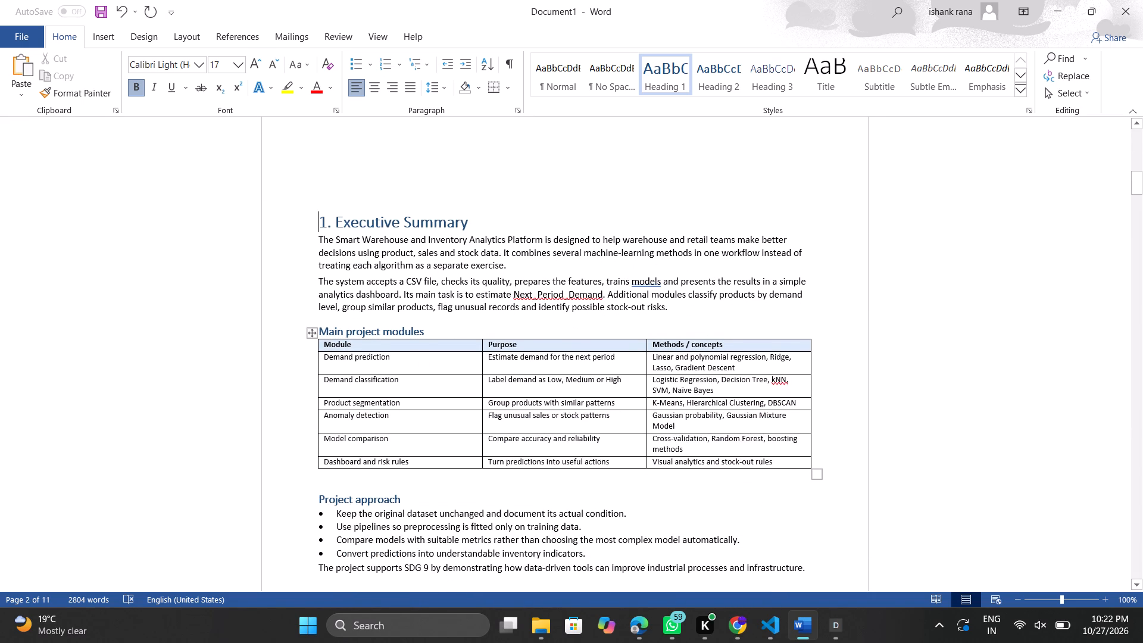
Format the entire document in Times New Roman, size 12.
key(ctrl+a)
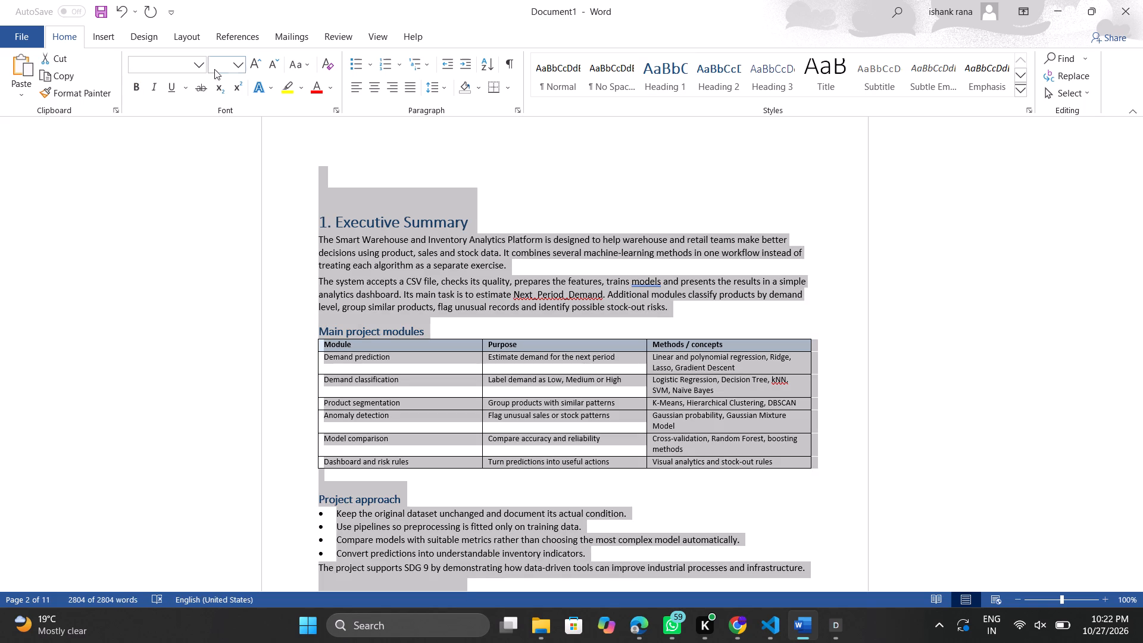
click(197, 64)
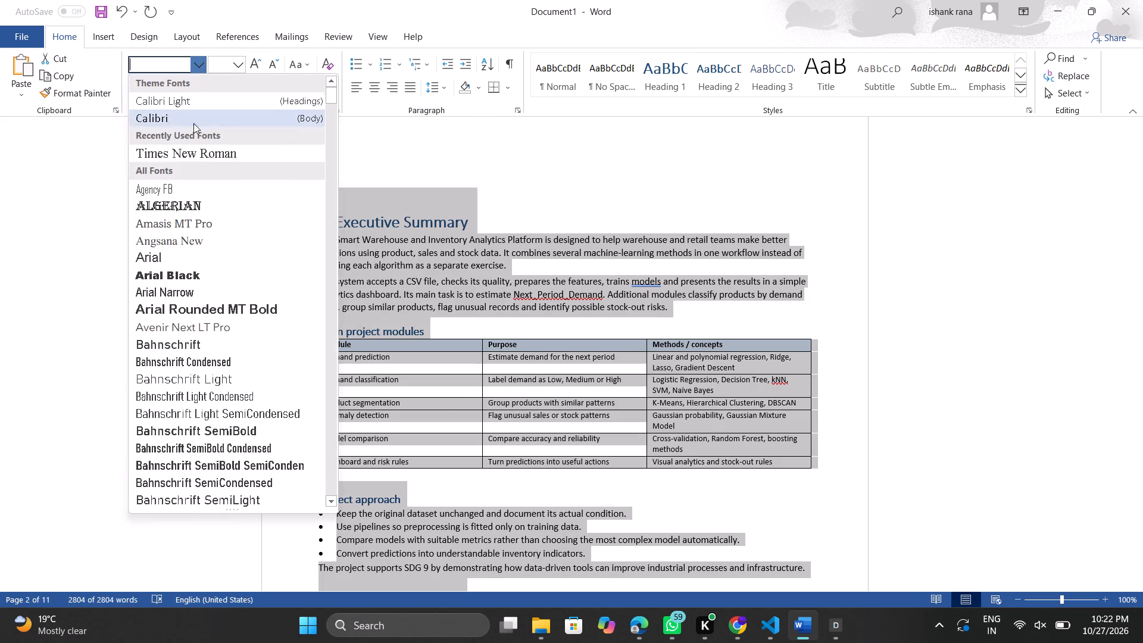
click(195, 157)
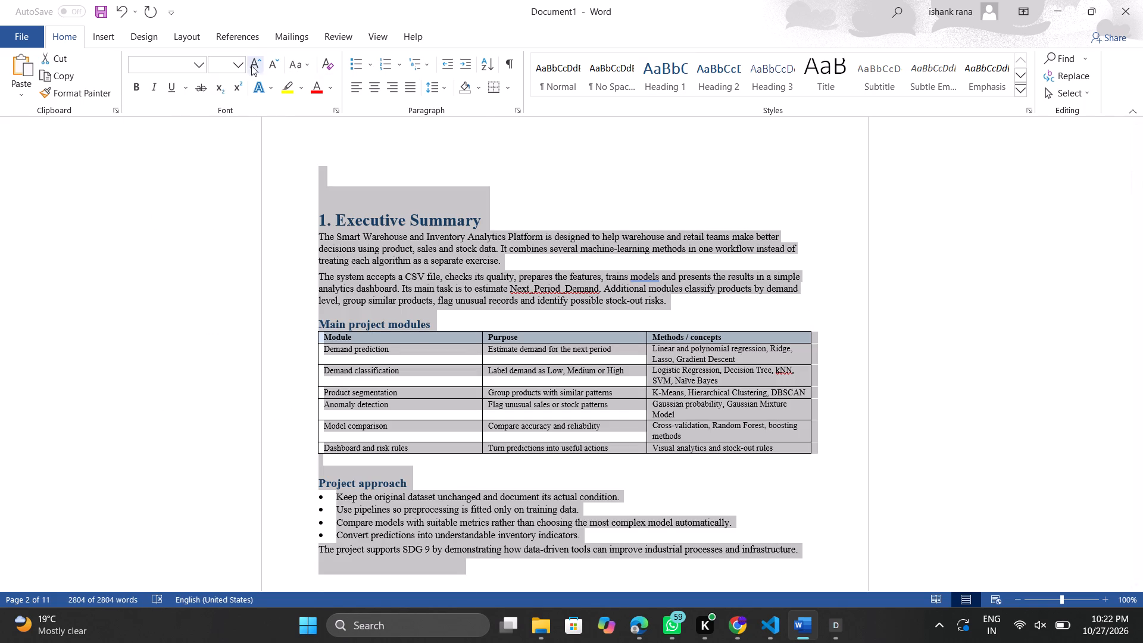
click(240, 64)
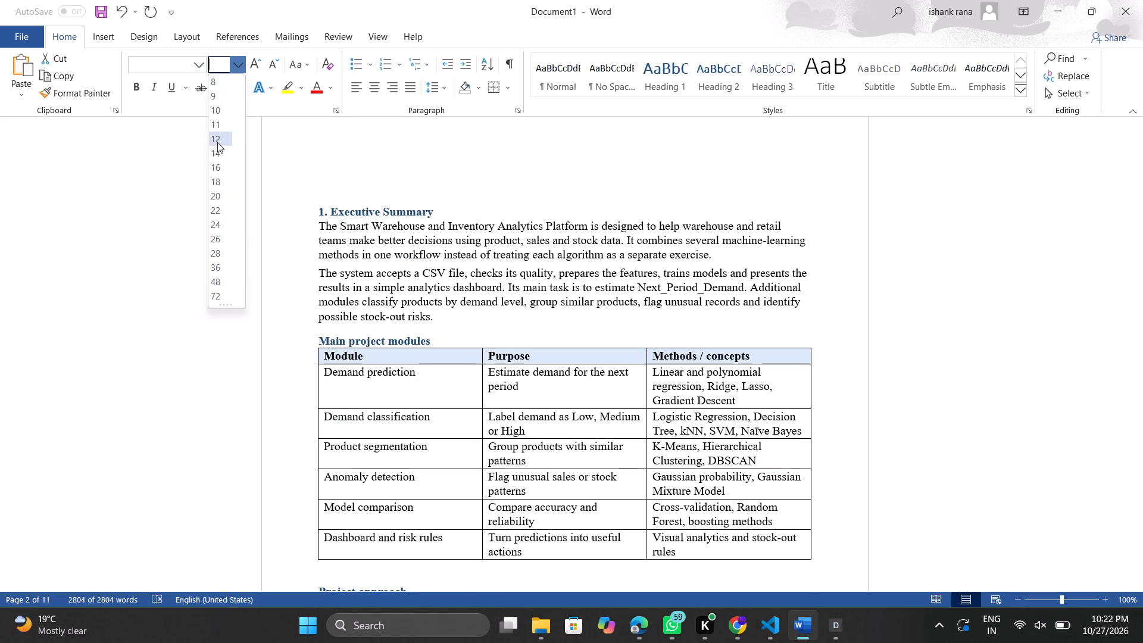
click(217, 142)
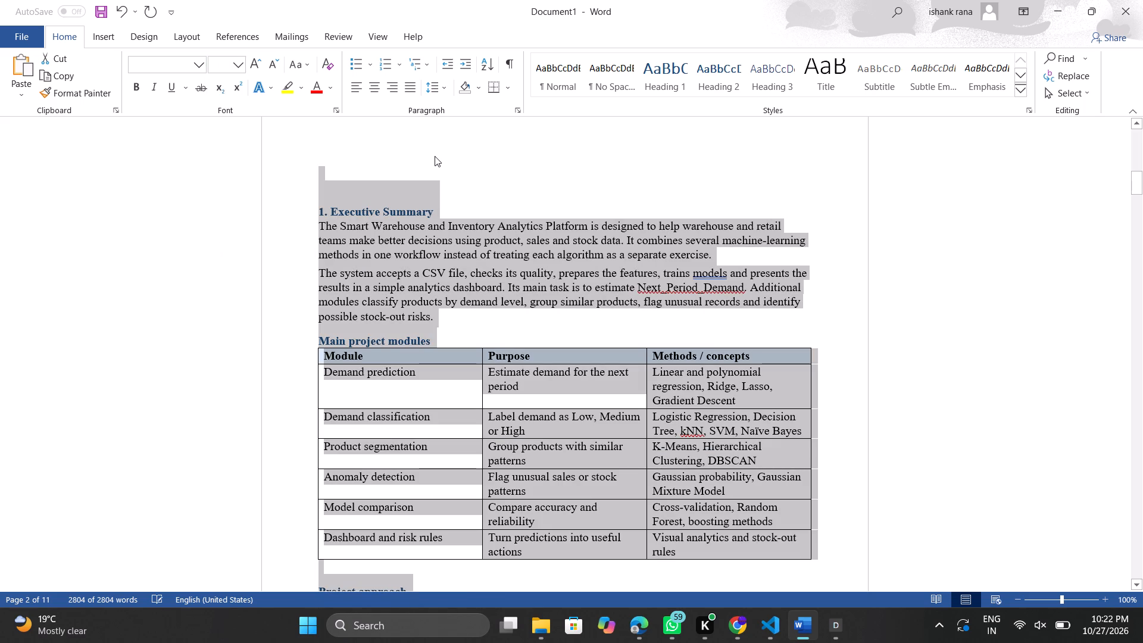
click(435, 156)
Remove the blank space above the "1. Executive Summary" heading so it sits at the top of its page.
scroll(375, 194, up, 1)
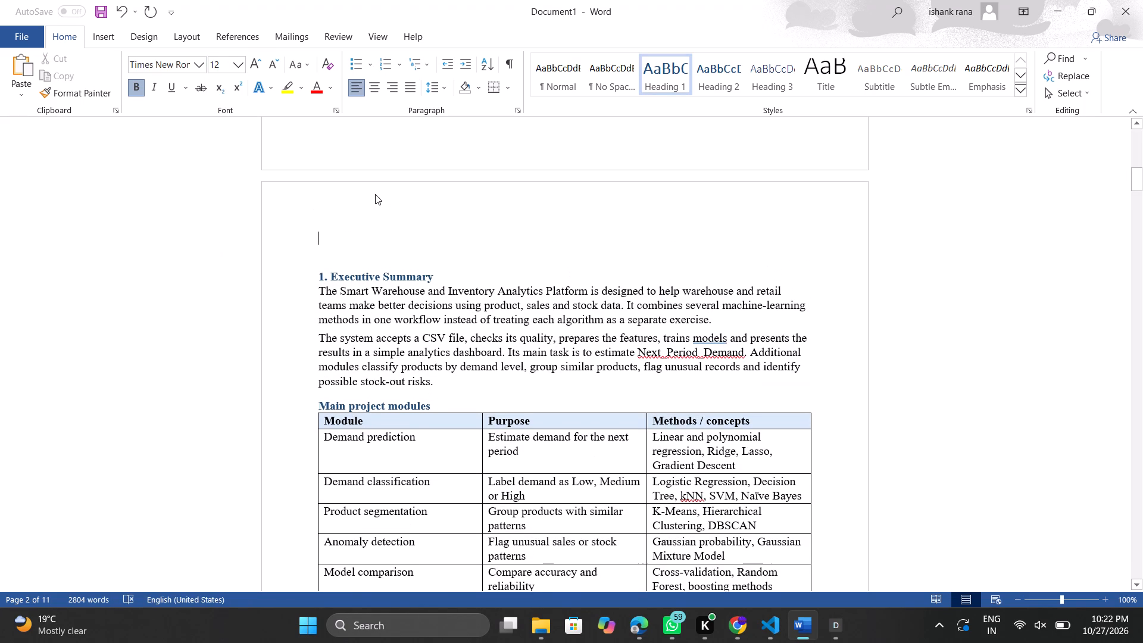
scroll(375, 194, up, 1)
click(318, 279)
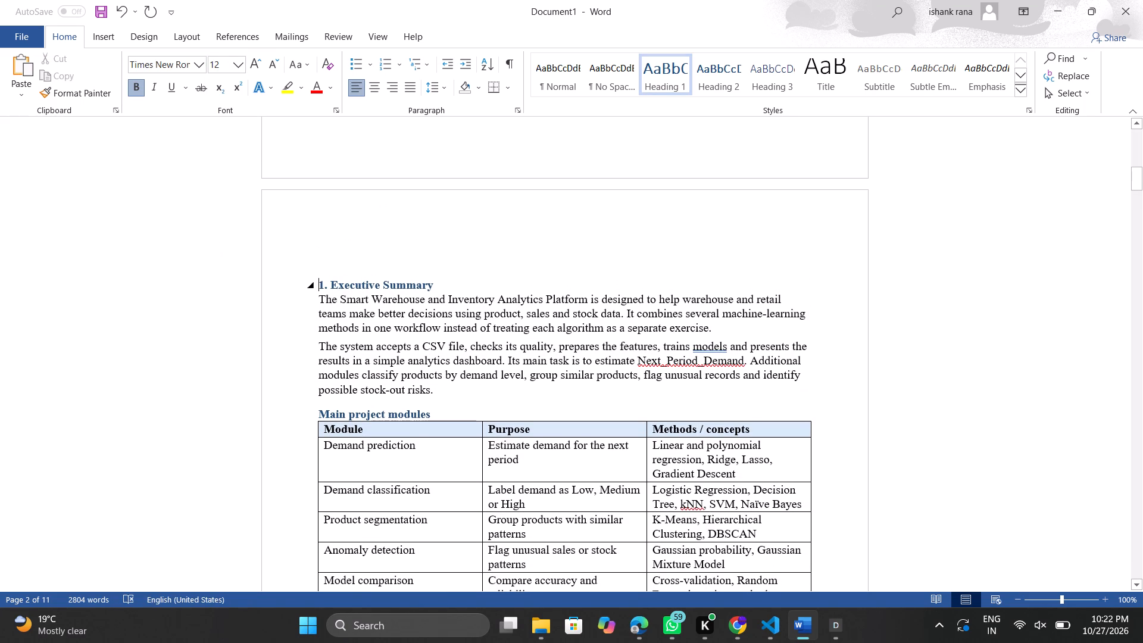
key(BackSpace)
key(BackSpace)
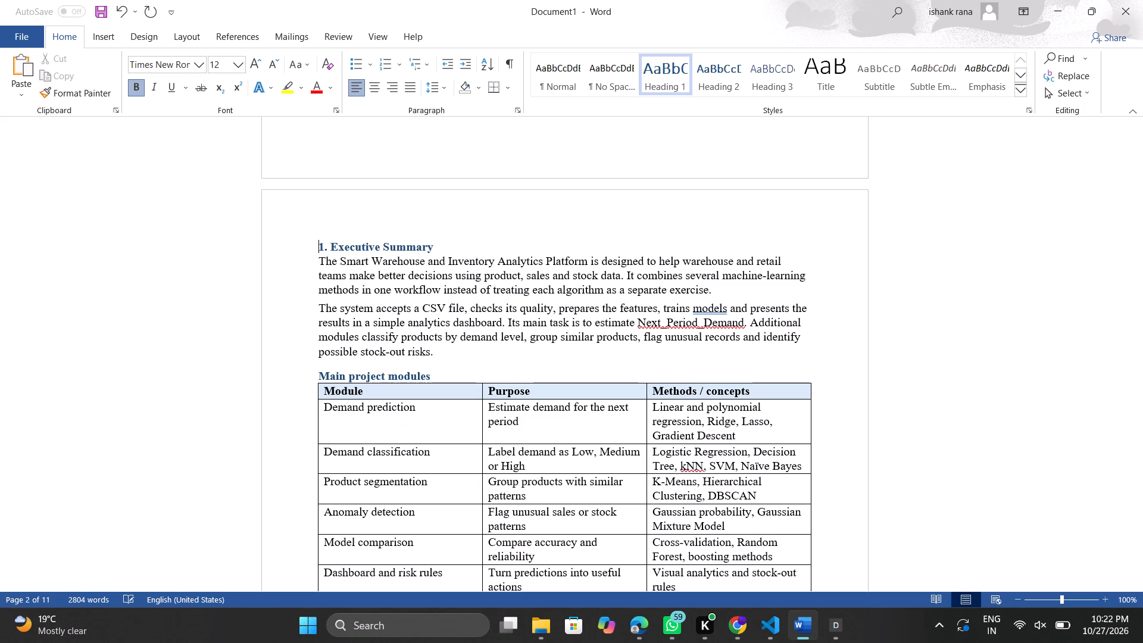
Review the reformatted cover page, its details table and student declaration, and the start of the Executive Summary page.
scroll(318, 279, up, 3)
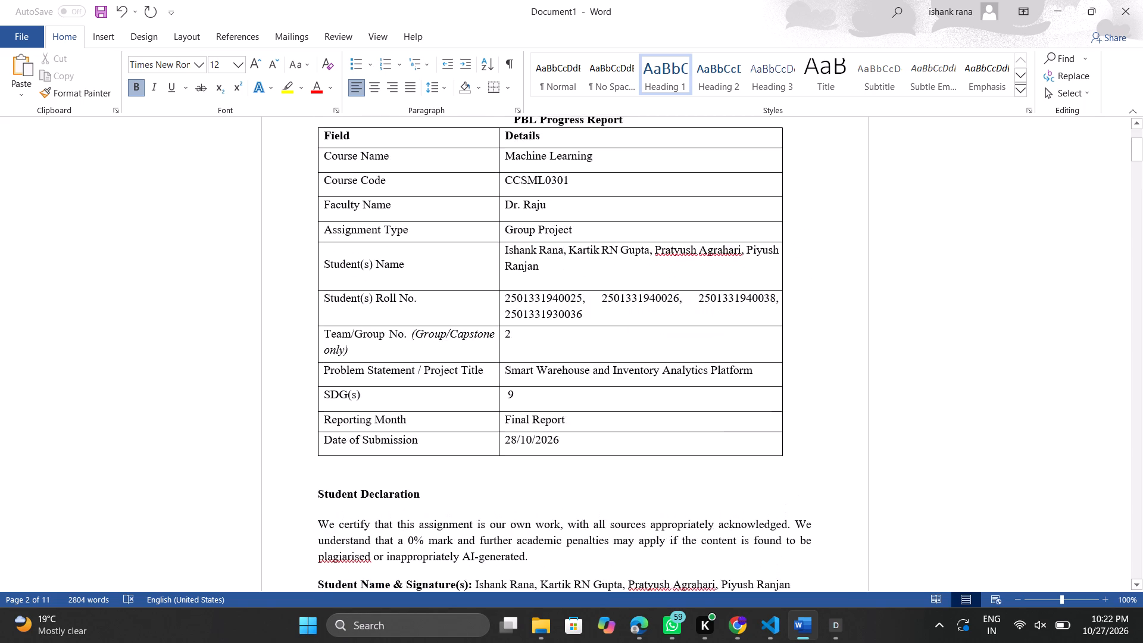
scroll(318, 279, up, 1)
click(528, 216)
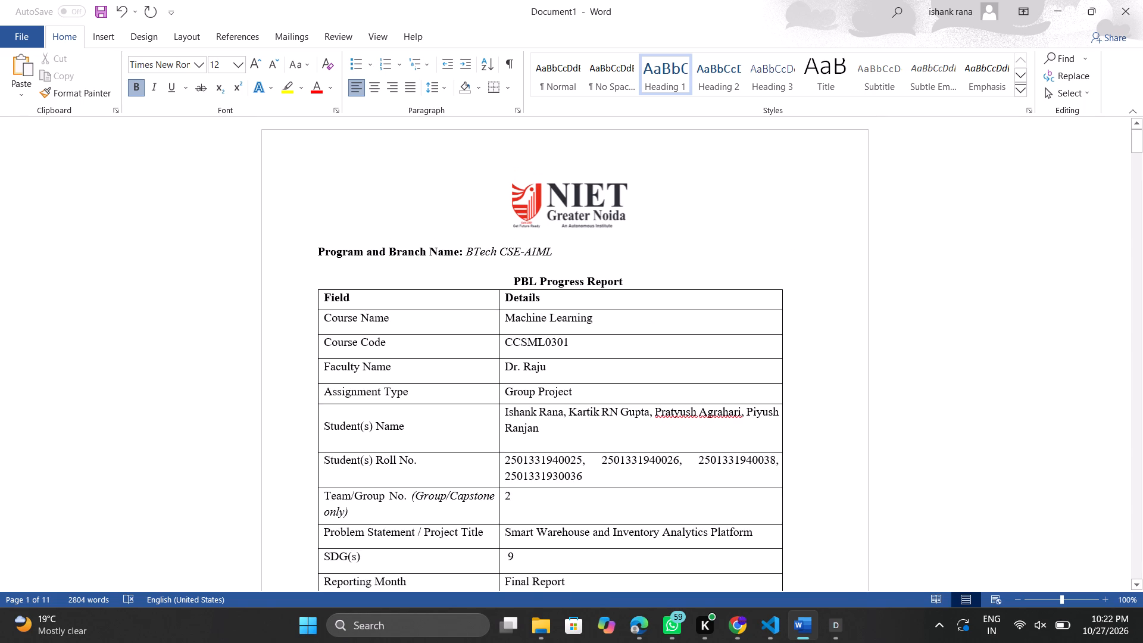
scroll(528, 216, down, 5)
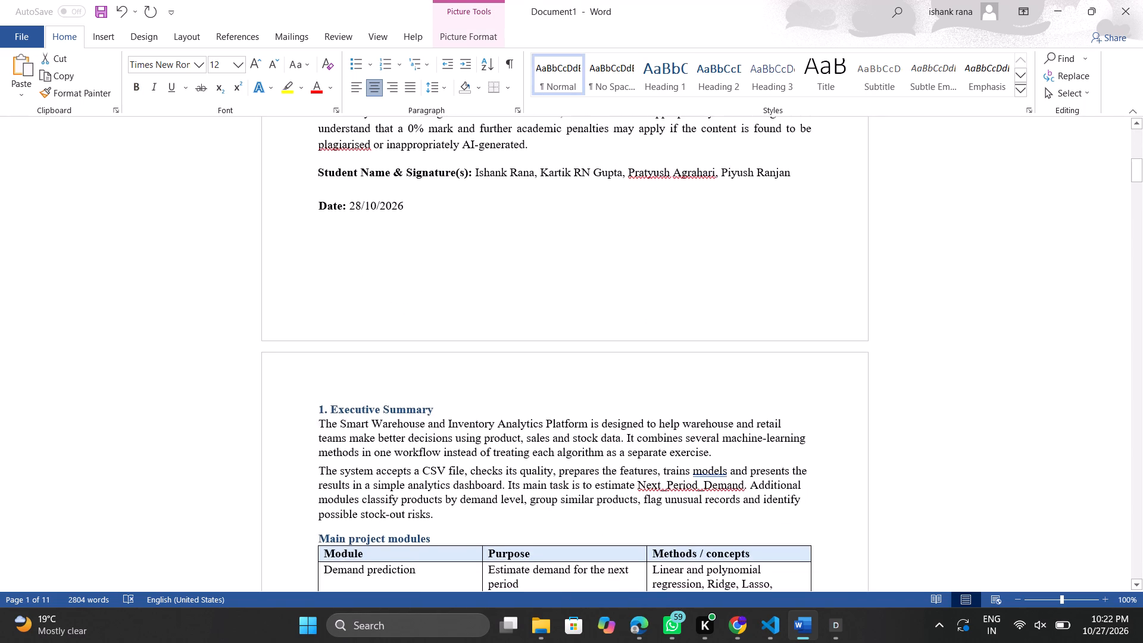
scroll(528, 216, down, 2)
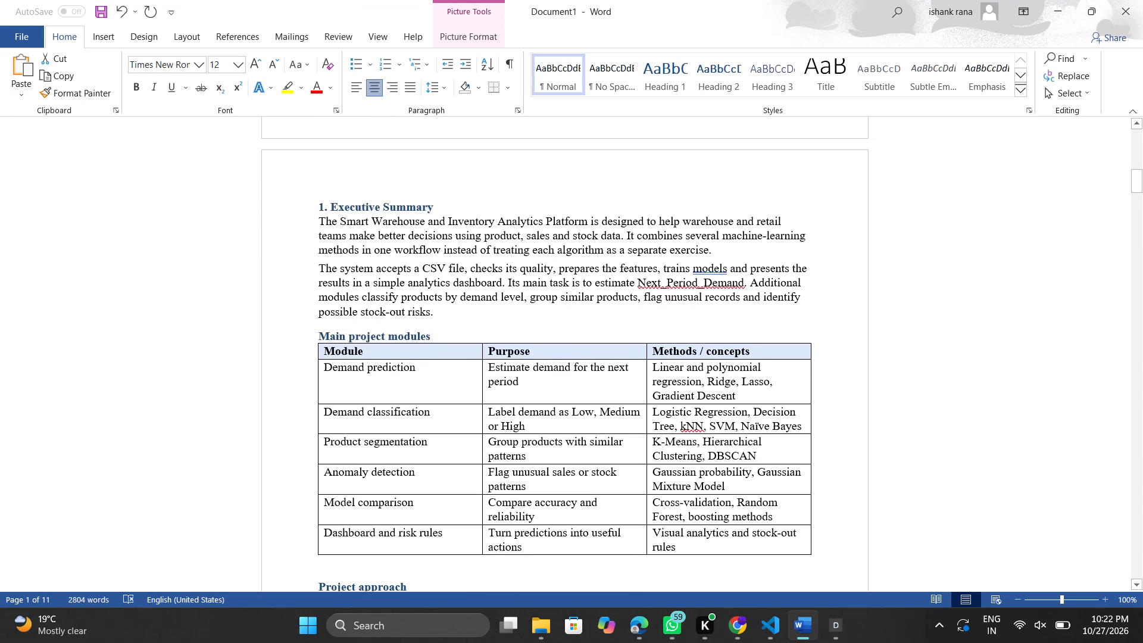
Set the "1. Executive Summary" heading to font size 16.
drag(439, 210, 327, 207)
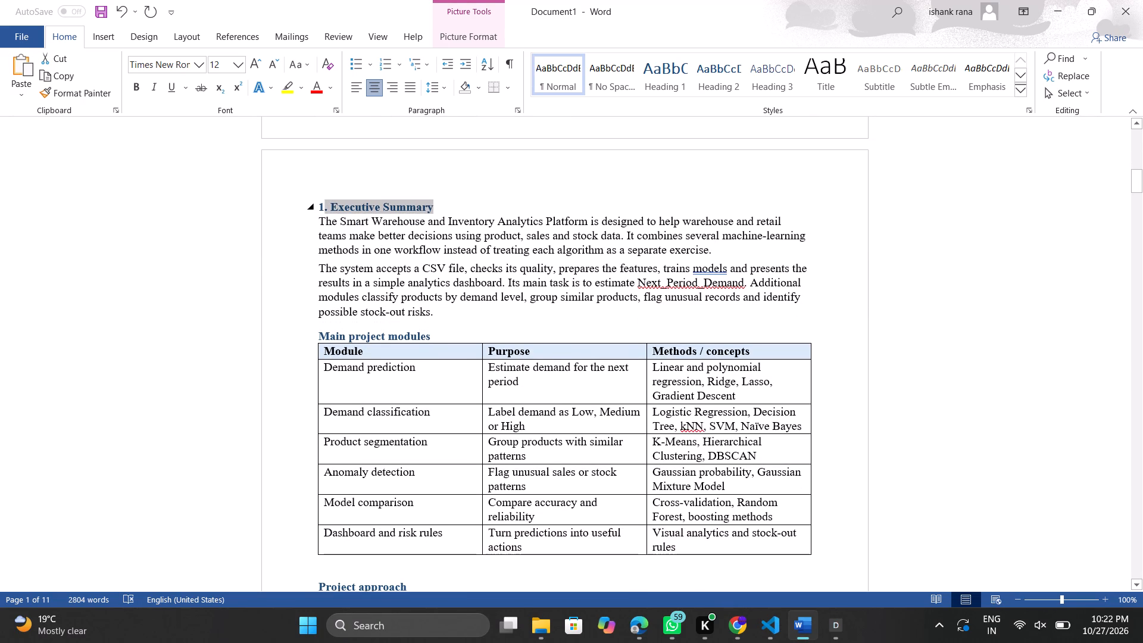
drag(327, 207, 316, 207)
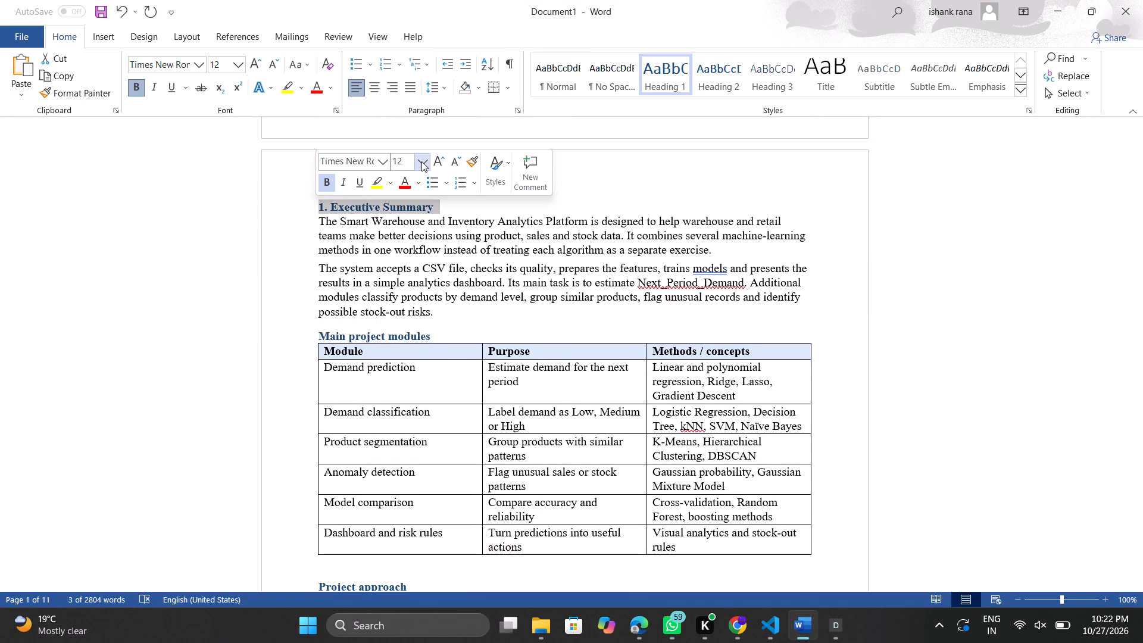
click(421, 161)
click(400, 249)
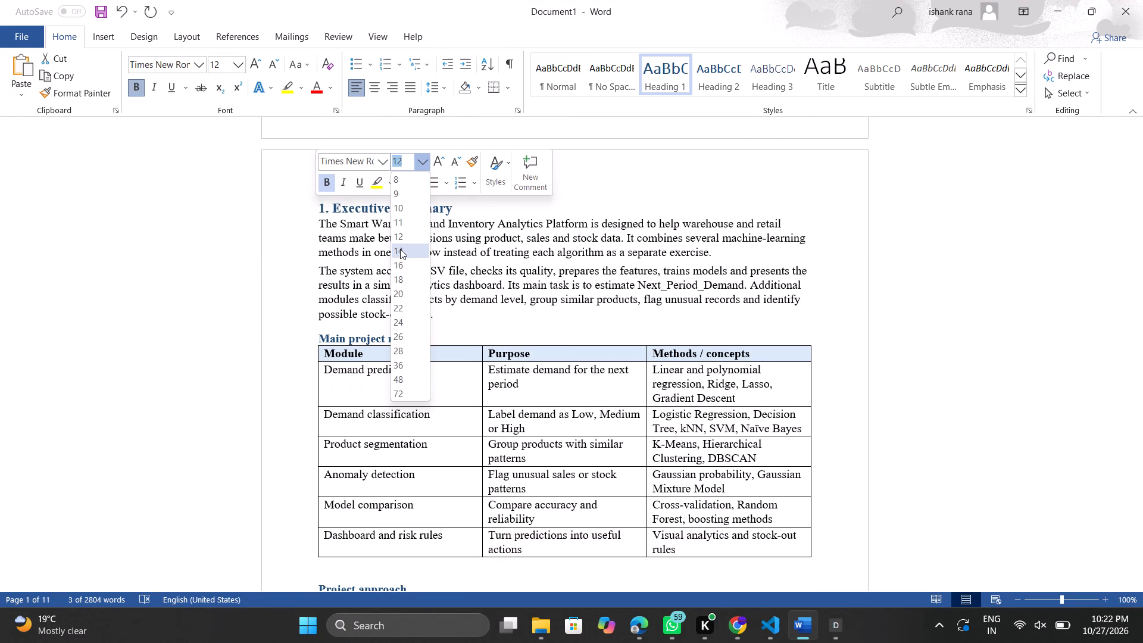
click(424, 166)
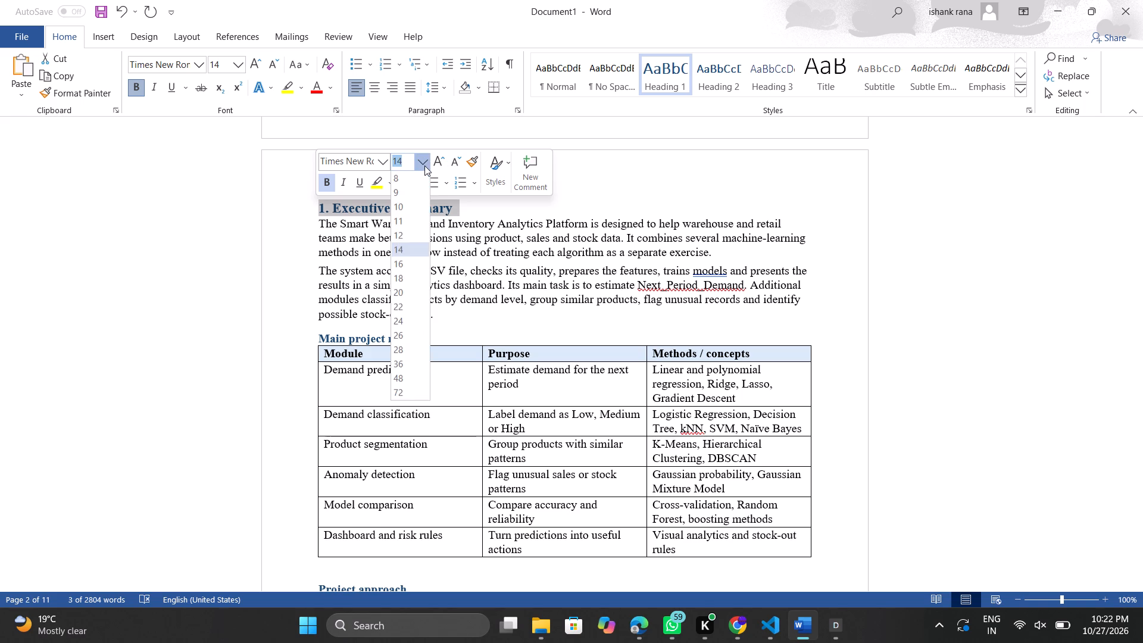
click(411, 270)
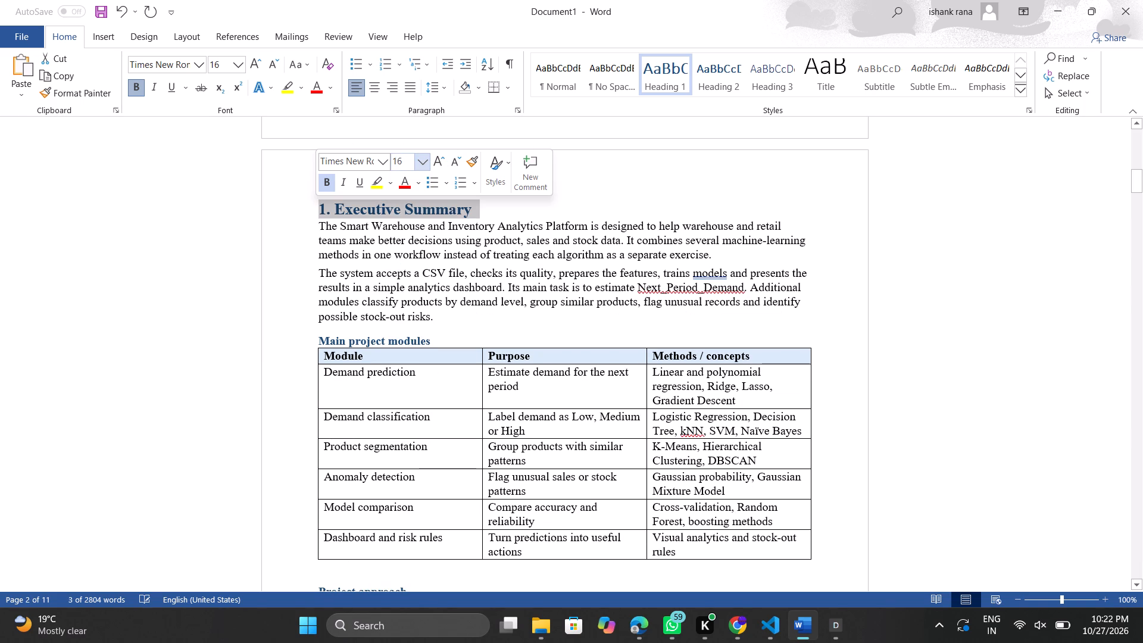
click(411, 270)
Change the font colour of the entire document to black.
key(ctrl+a)
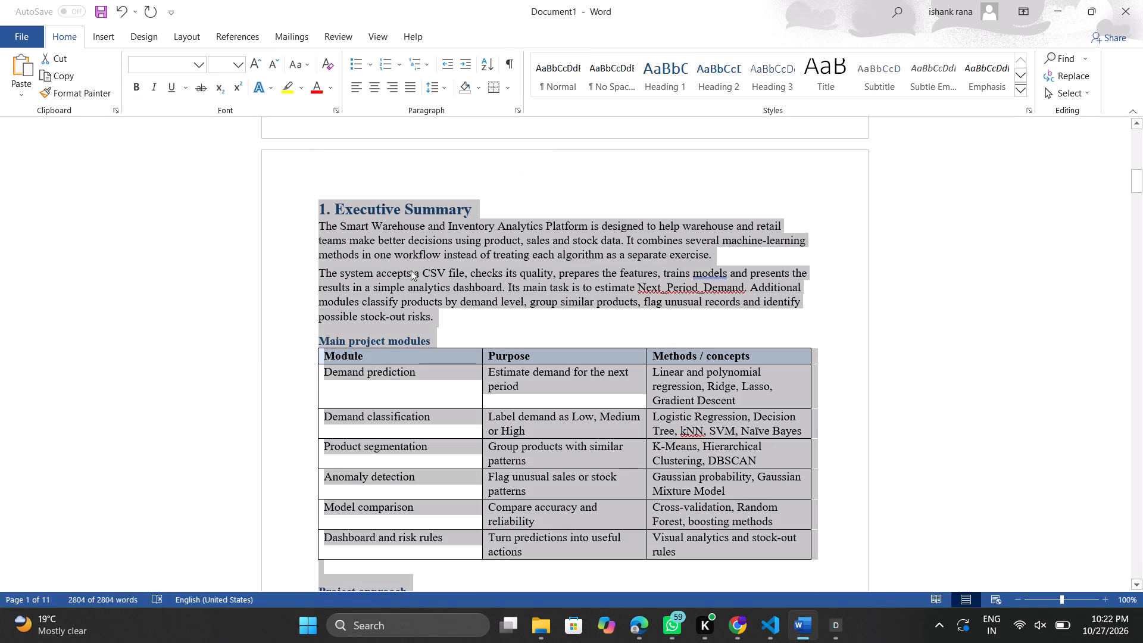
click(329, 90)
click(326, 140)
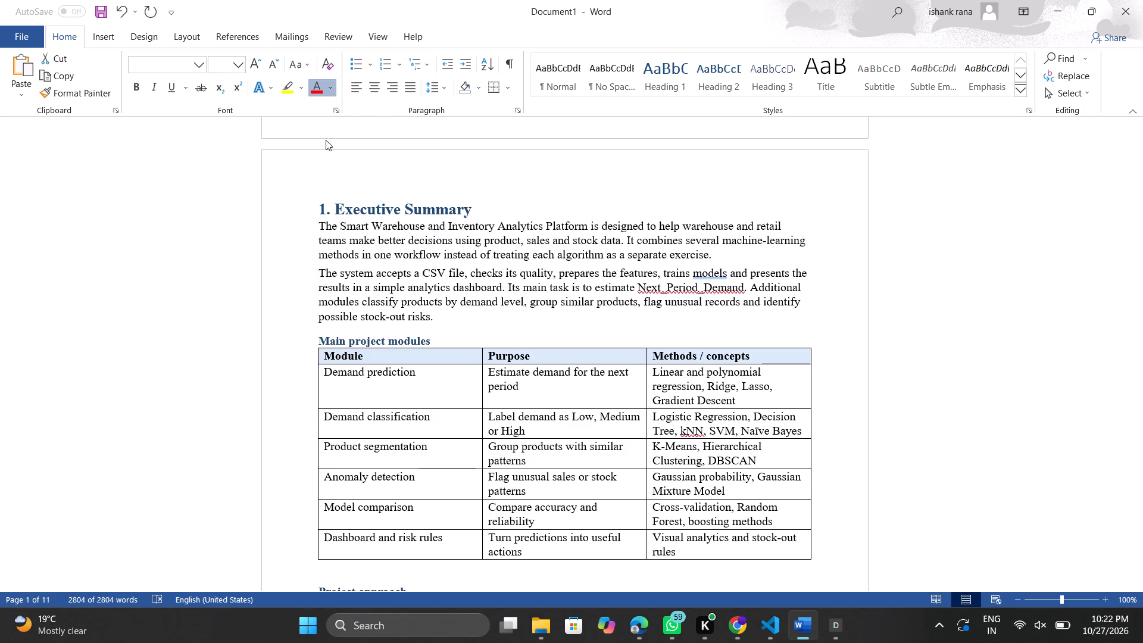
click(516, 311)
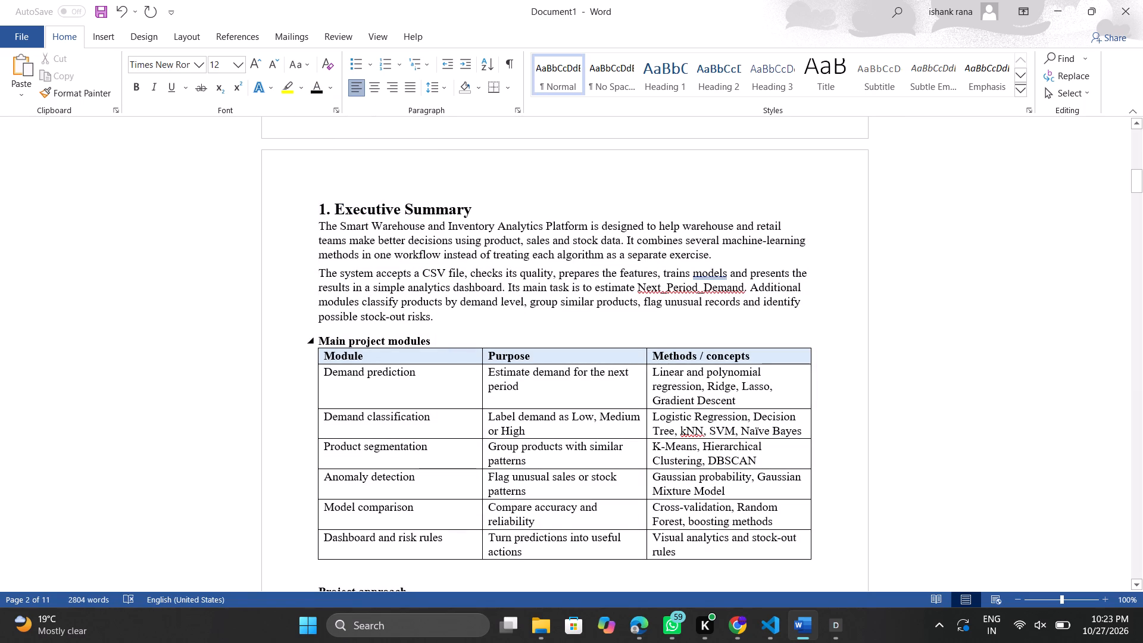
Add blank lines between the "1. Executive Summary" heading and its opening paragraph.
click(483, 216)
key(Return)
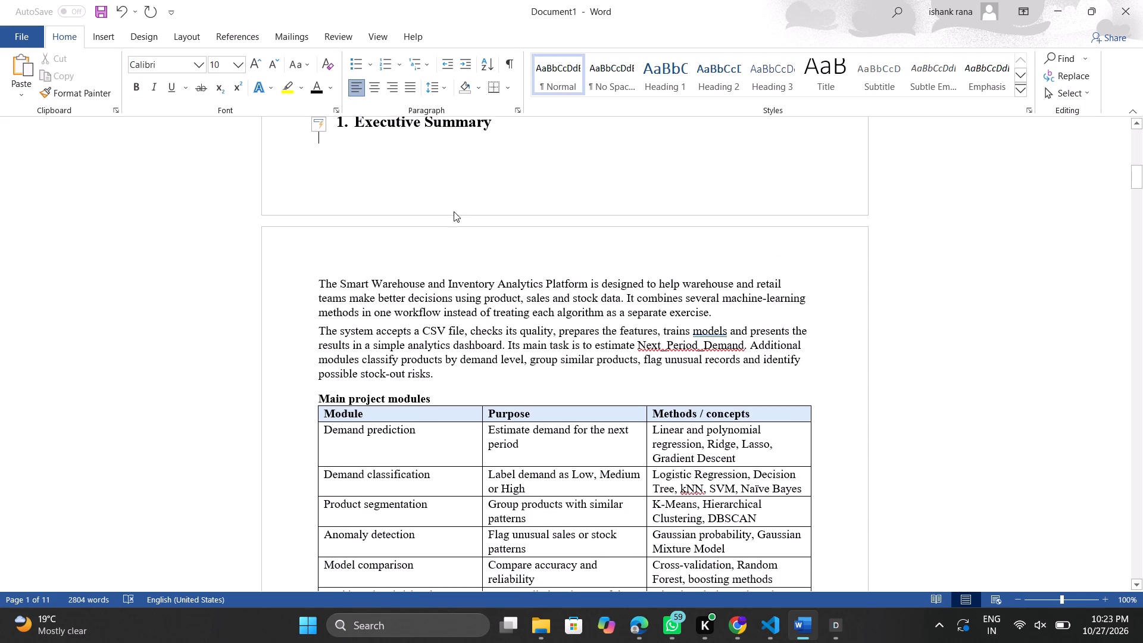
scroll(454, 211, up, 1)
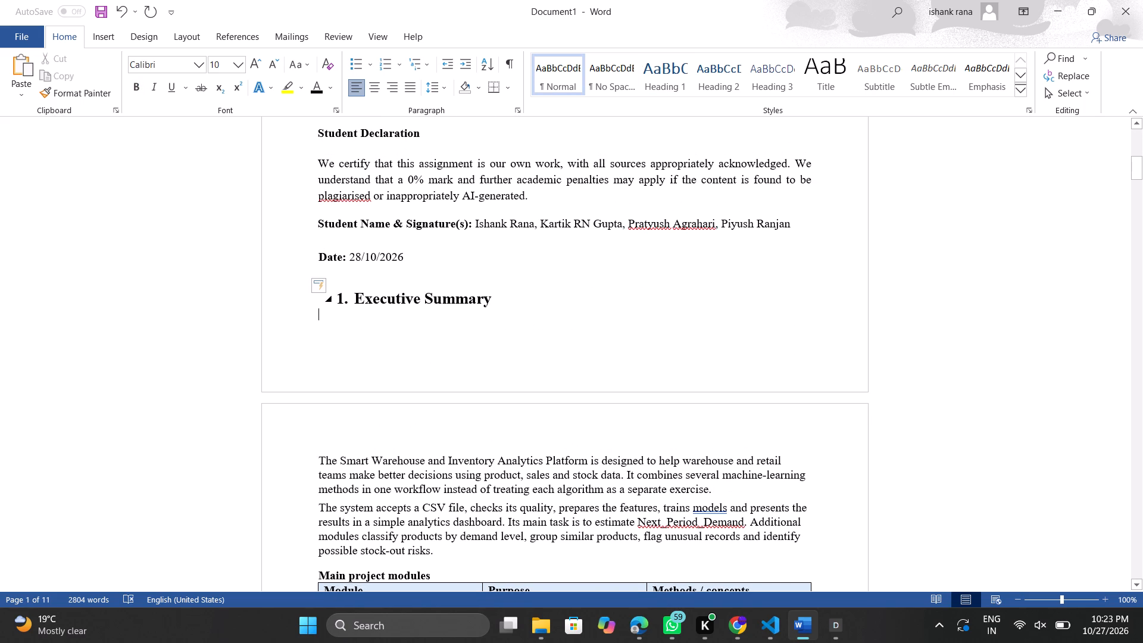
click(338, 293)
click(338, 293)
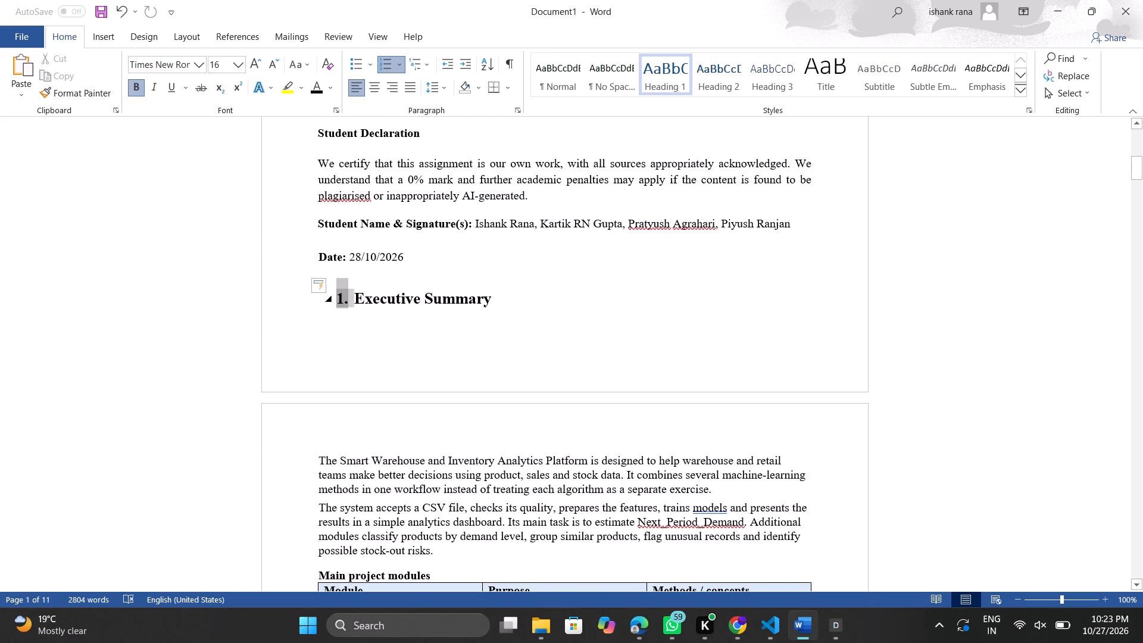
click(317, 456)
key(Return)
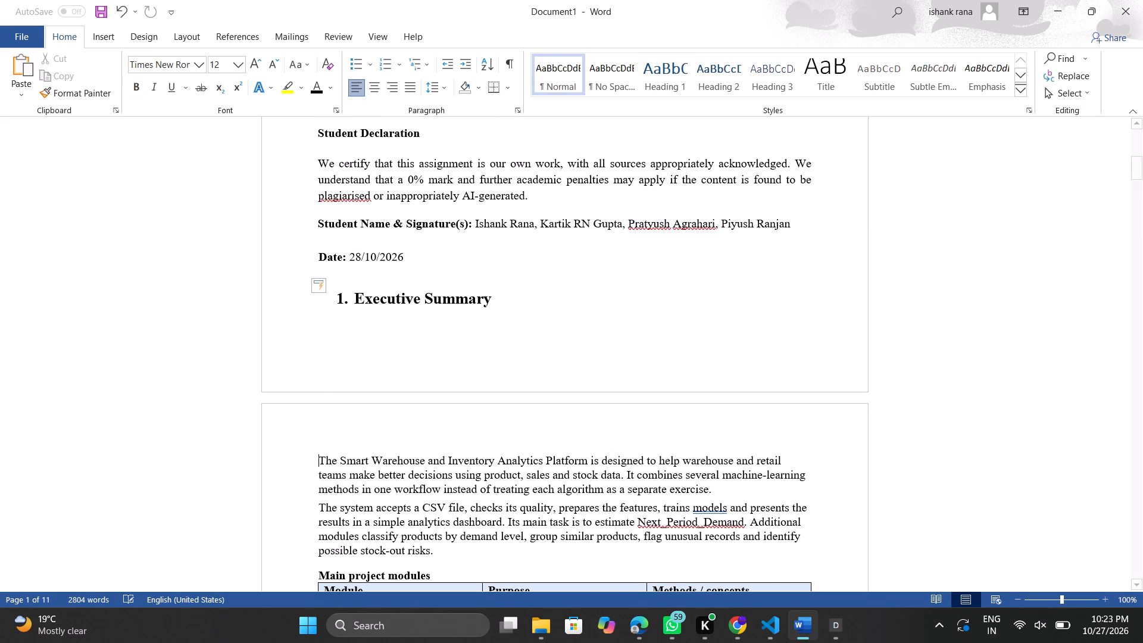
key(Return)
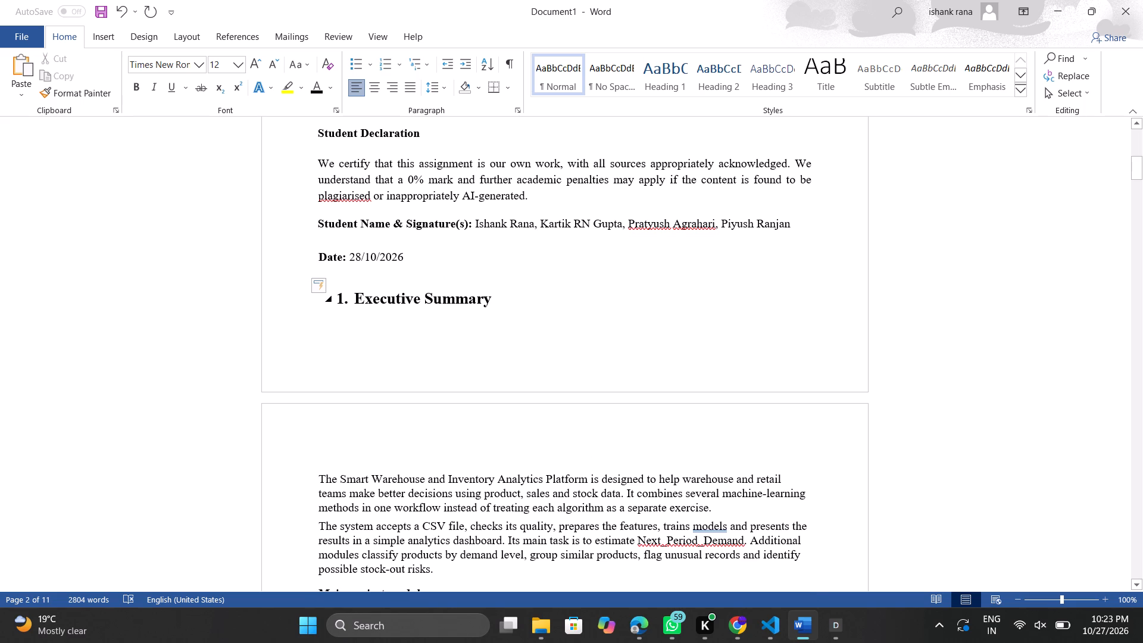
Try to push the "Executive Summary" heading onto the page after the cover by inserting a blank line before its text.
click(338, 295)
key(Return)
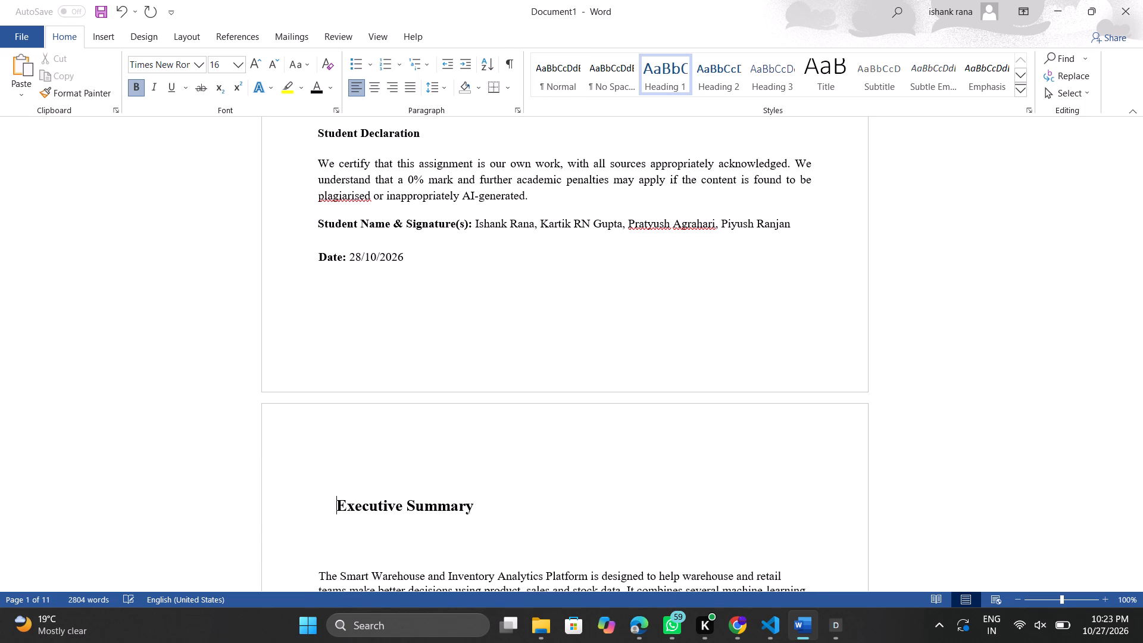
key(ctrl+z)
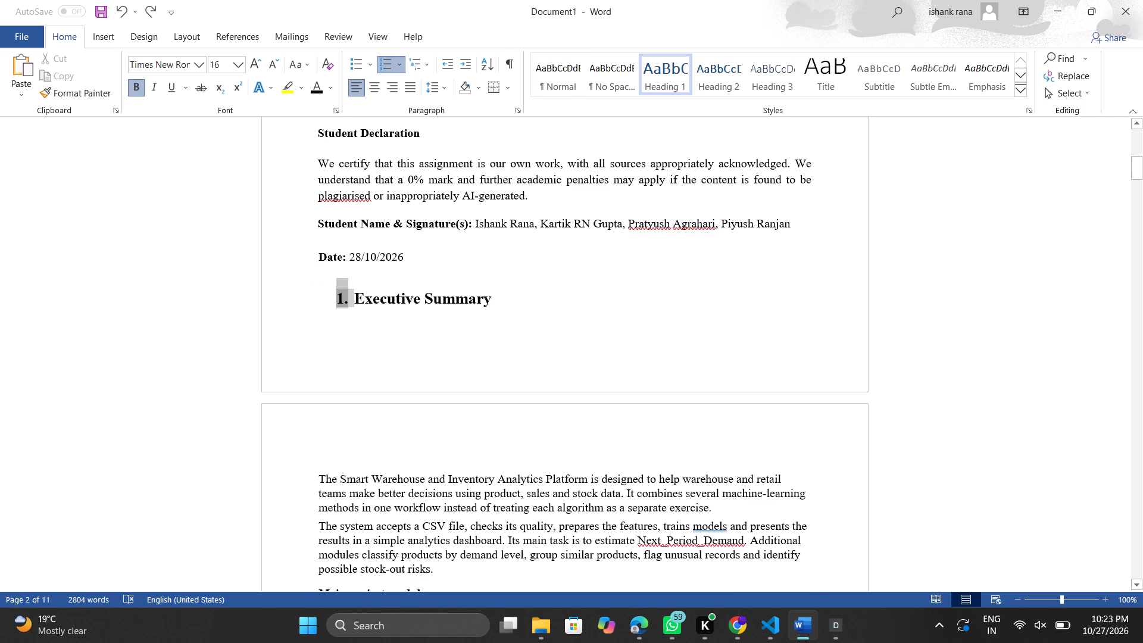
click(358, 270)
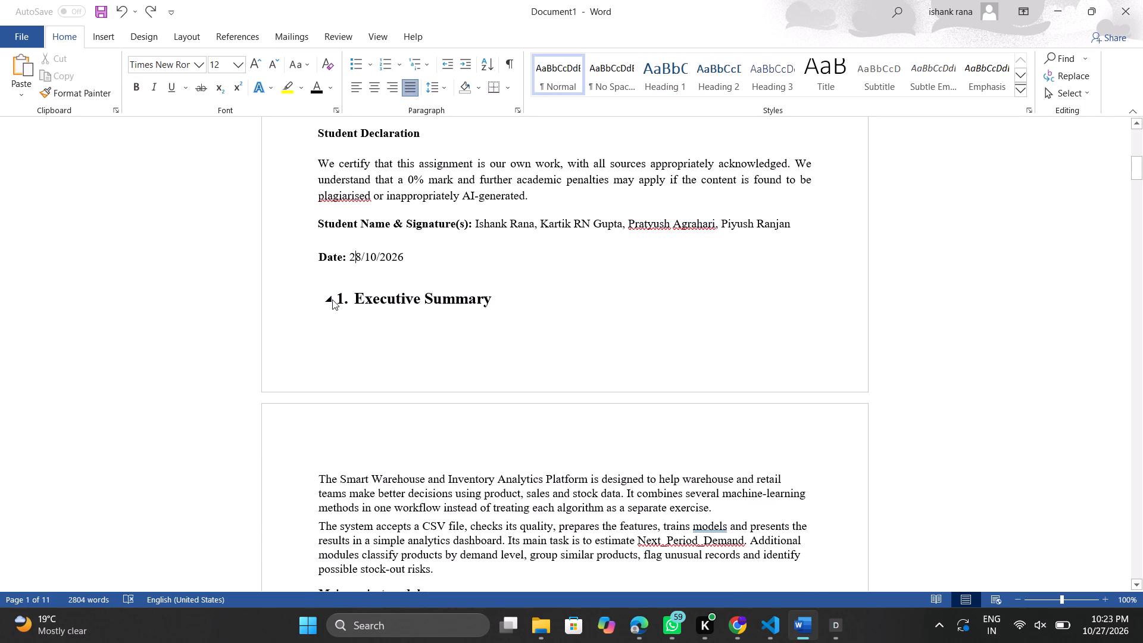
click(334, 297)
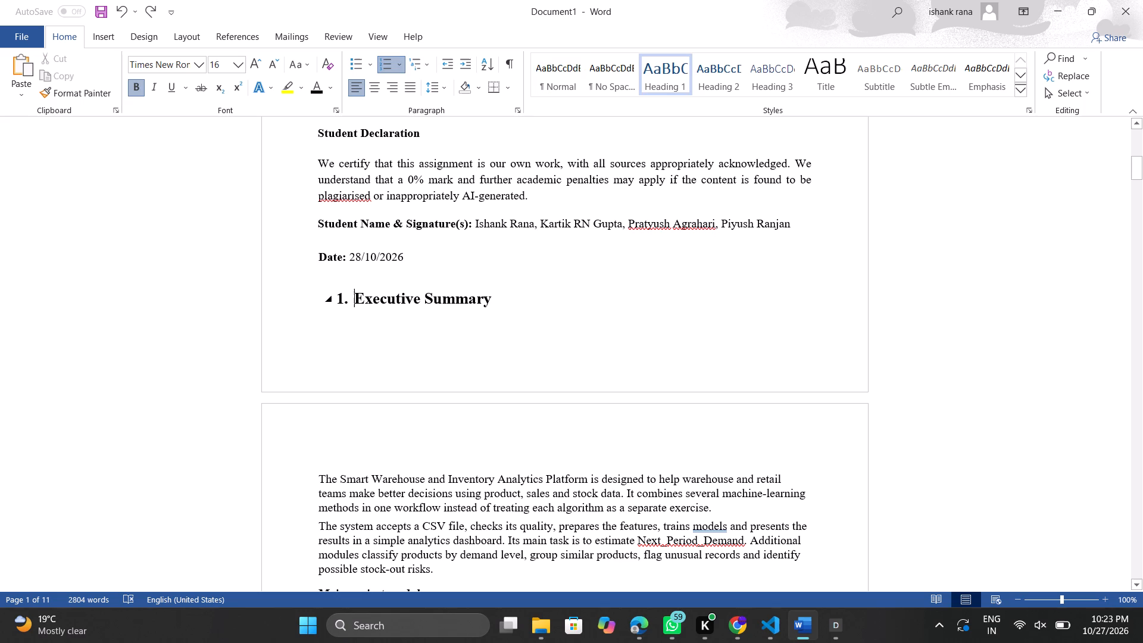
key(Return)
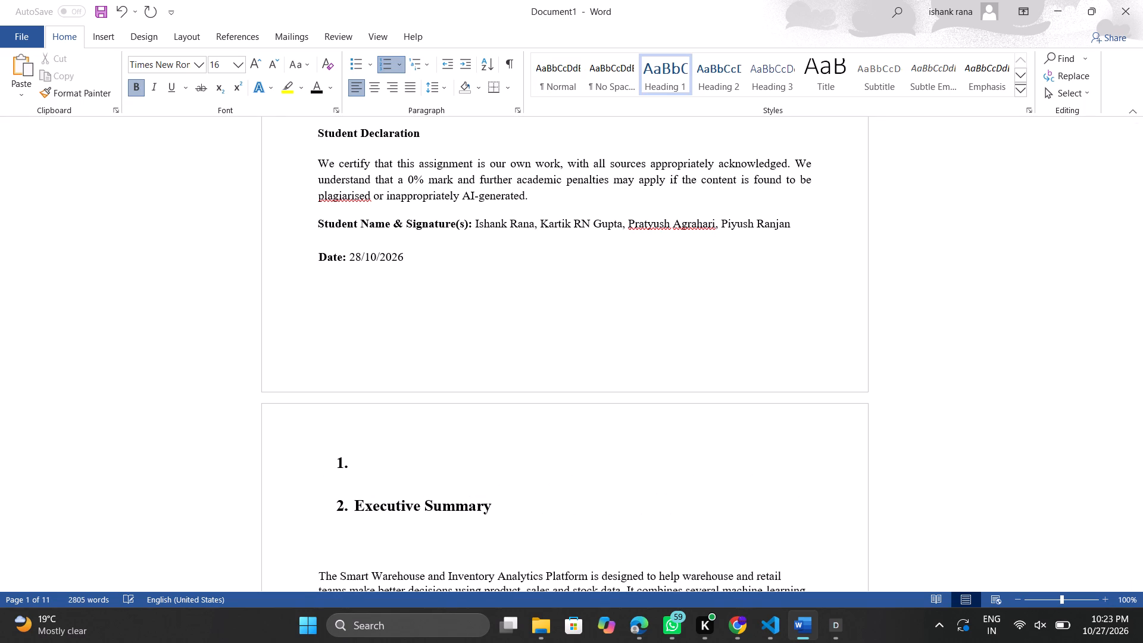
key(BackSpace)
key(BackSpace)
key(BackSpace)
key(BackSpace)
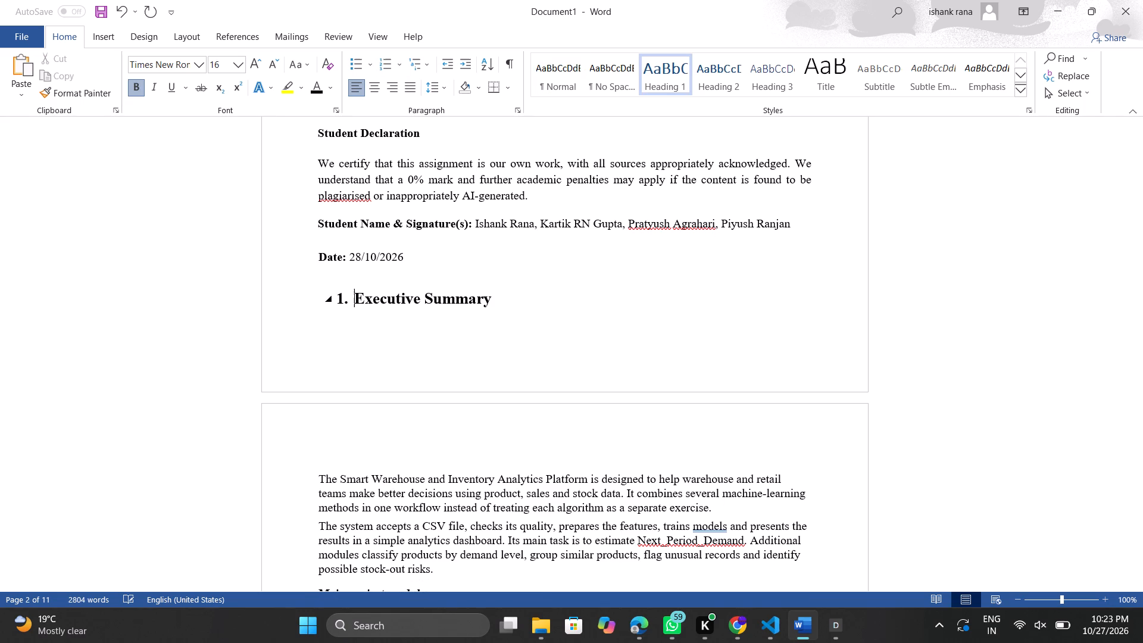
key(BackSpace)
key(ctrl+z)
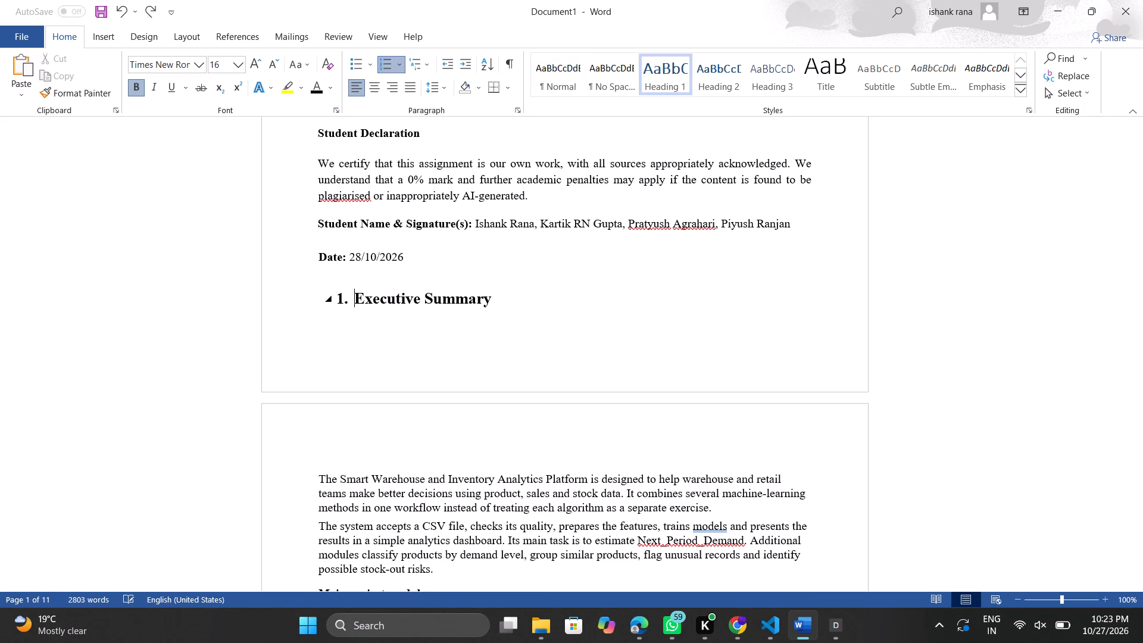
Insert a blank line after the cover page's Date line so the "Executive Summary" heading starts on the following page.
click(398, 273)
key(Right)
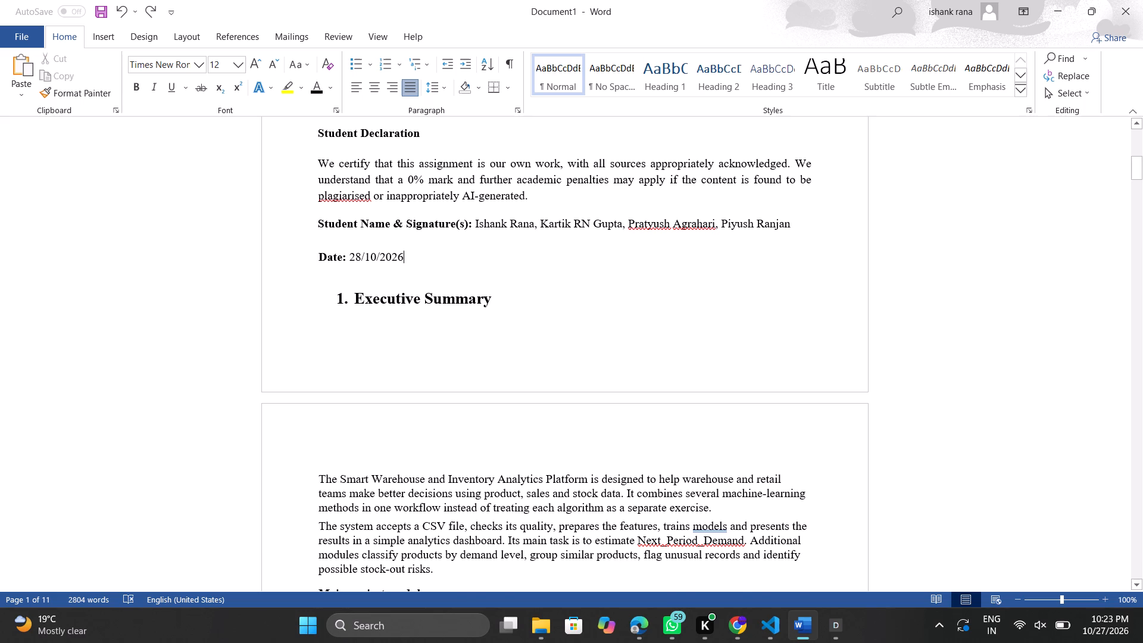
key(Return)
Remove the blank lines between the "Executive Summary" heading and its first paragraph.
scroll(398, 273, down, 1)
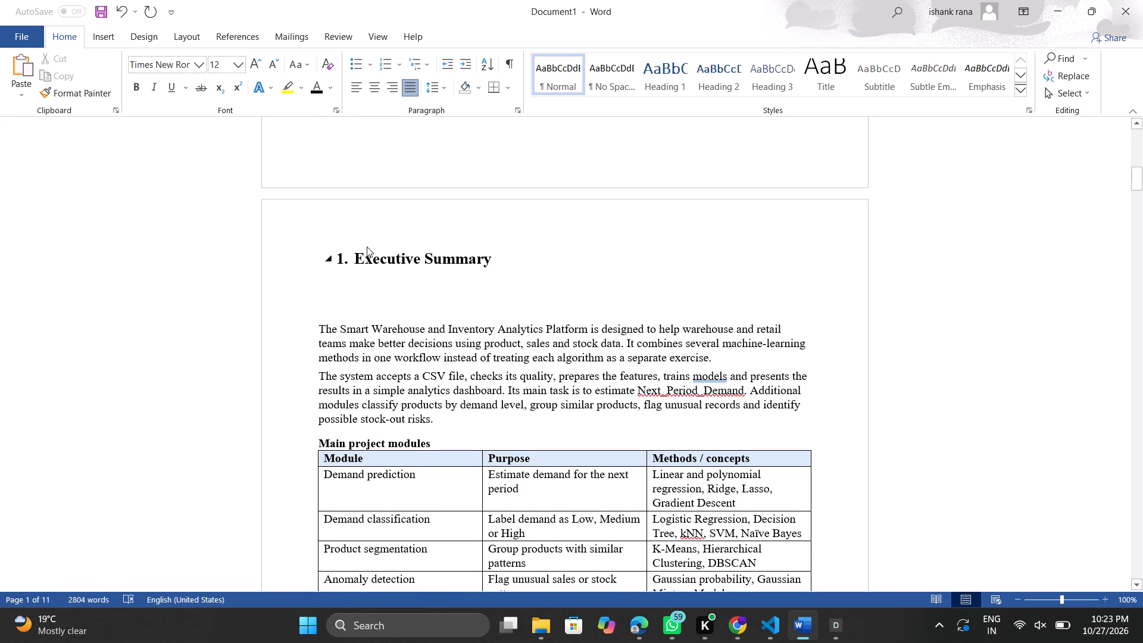
click(327, 313)
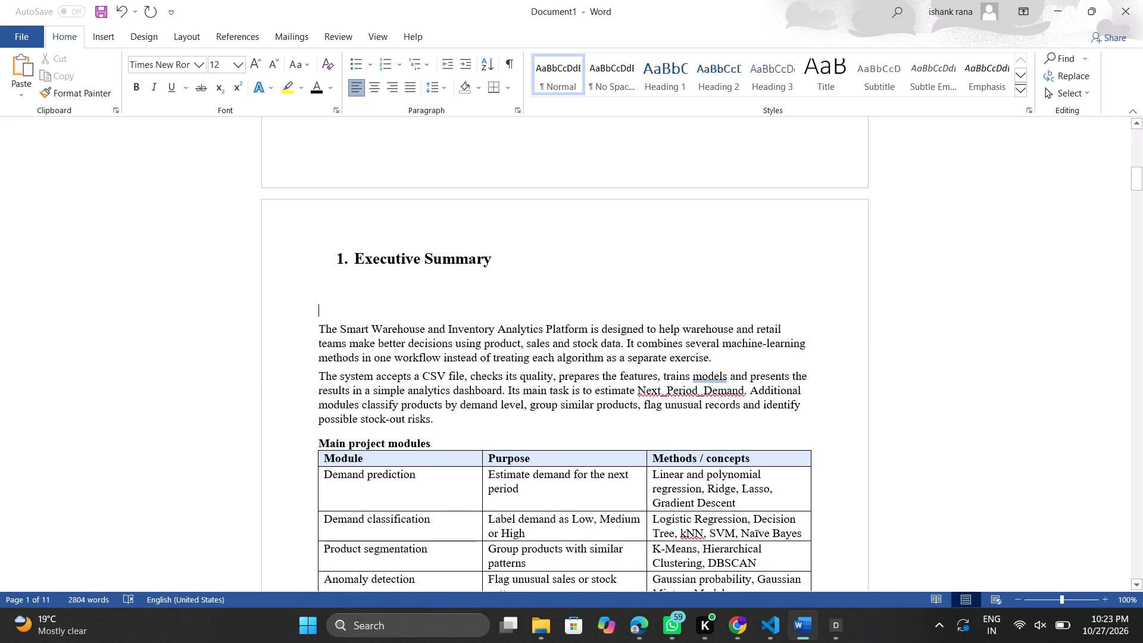
key(BackSpace)
key(BackSpace)
key(BackSpace)
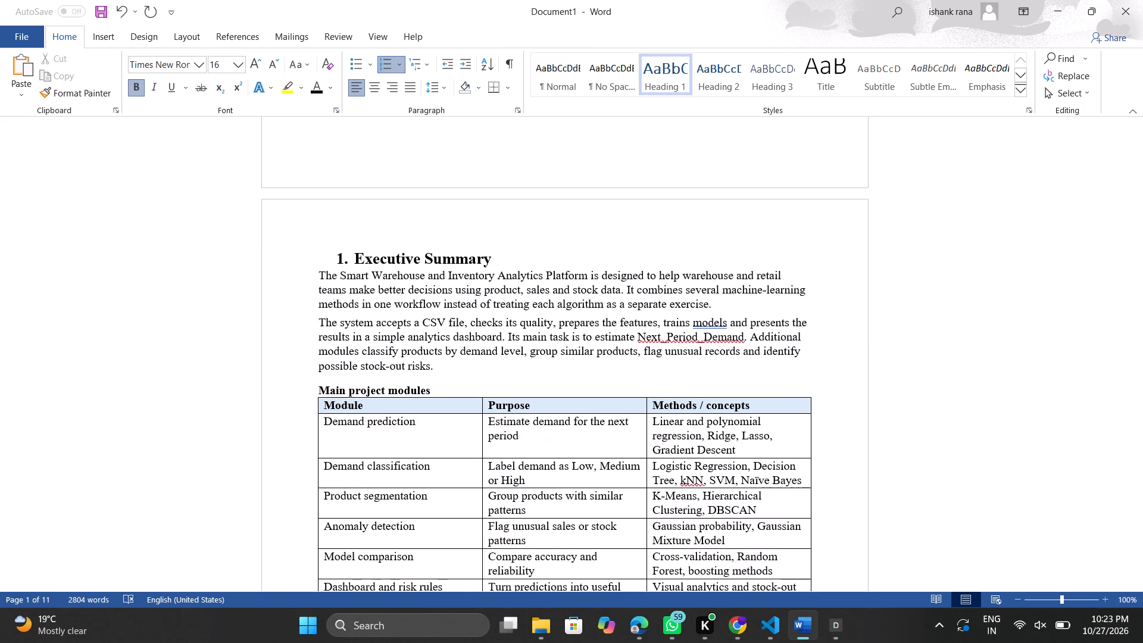
Replace the automatic list number of the "Executive Summary" heading with a plain-text "1." aligned to the page margin.
click(330, 257)
scroll(341, 228, up, 1)
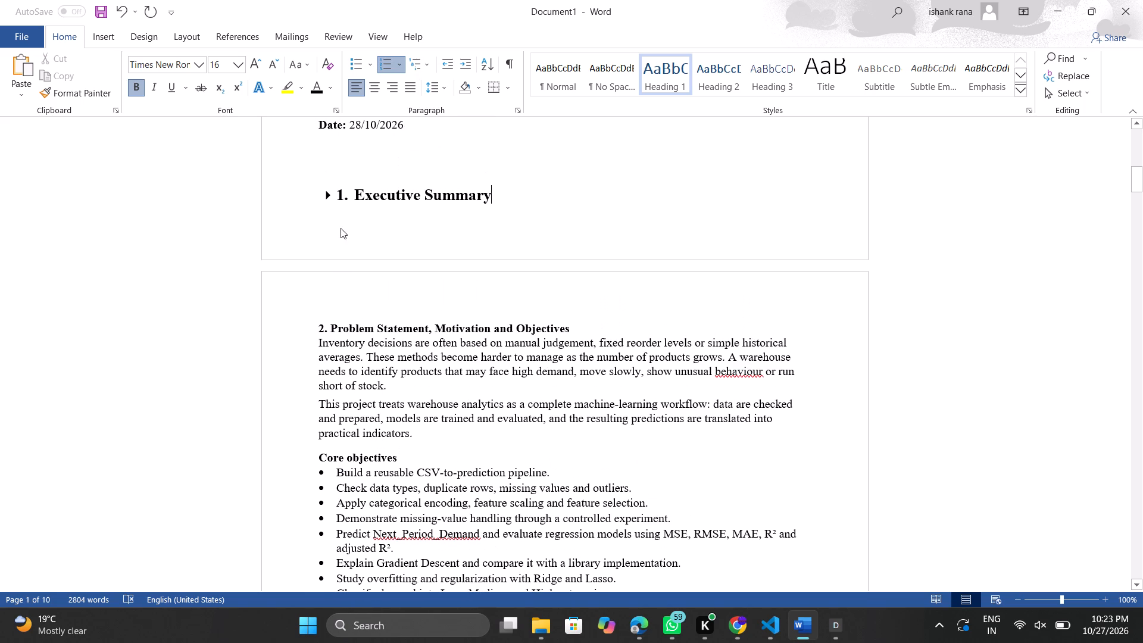
click(327, 199)
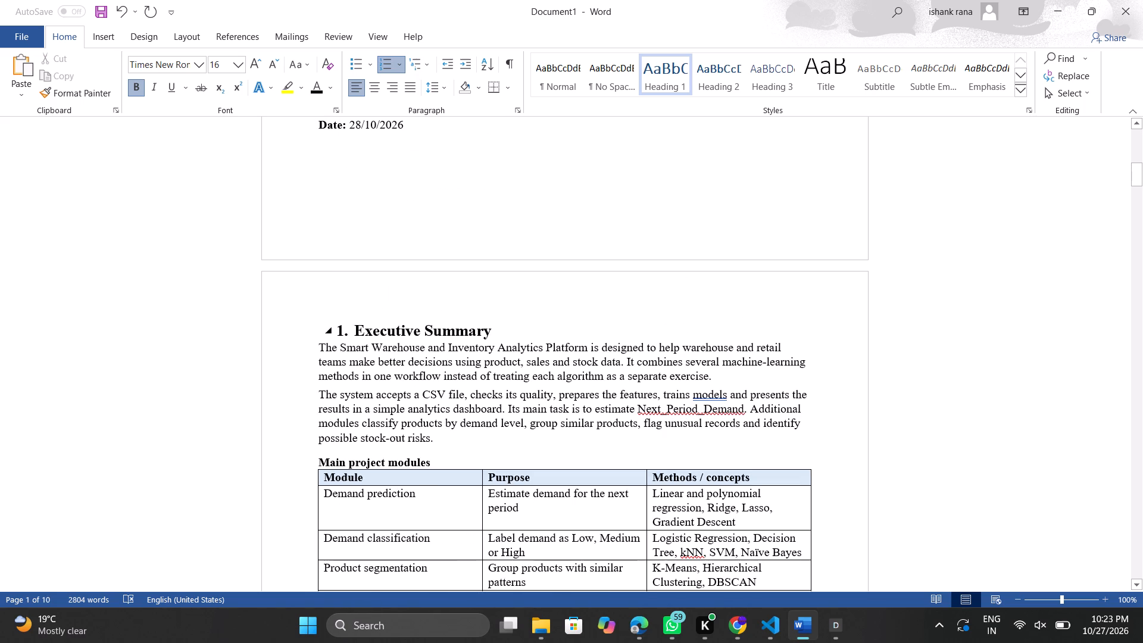
click(335, 330)
key(BackSpace)
key(BackSpace)
key(1)
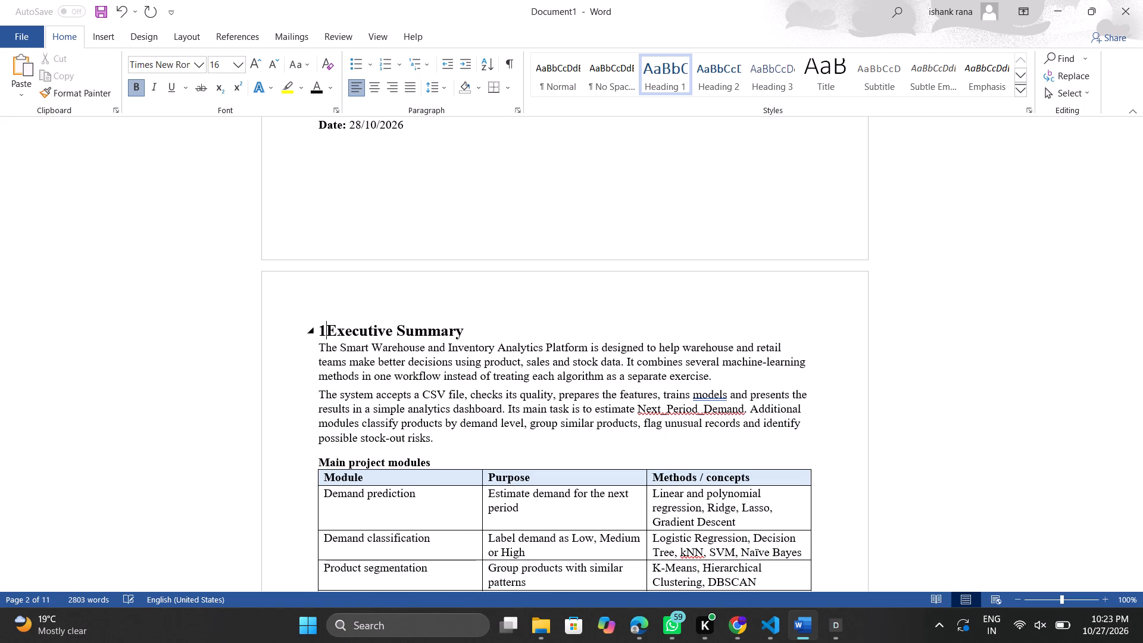
key(period)
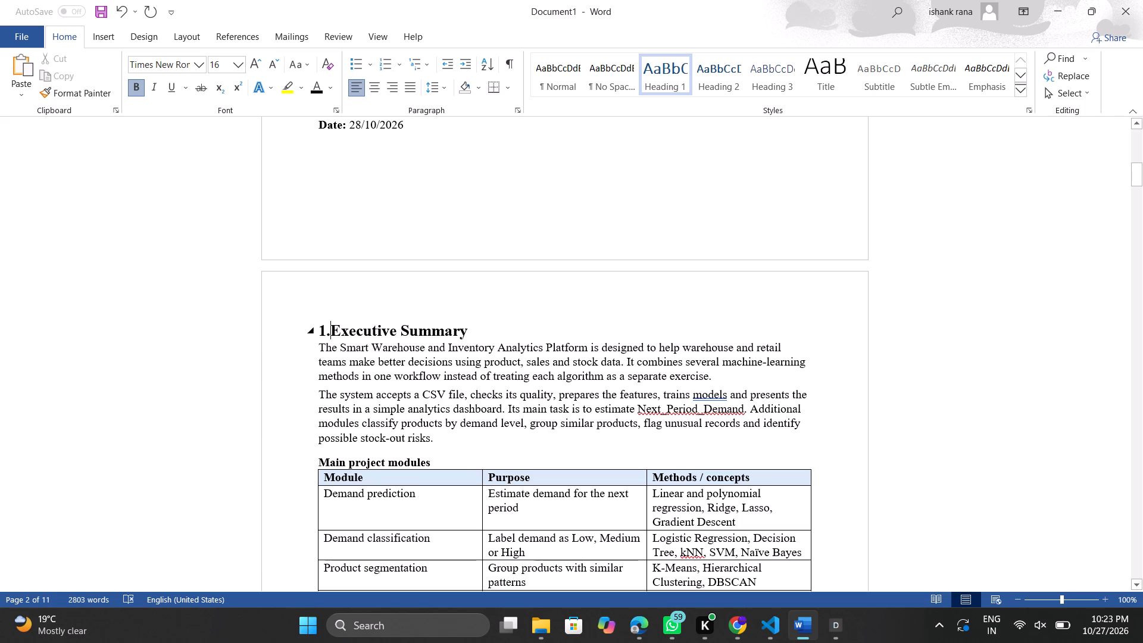
Insert one blank line below the "1.Executive Summary" heading.
click(487, 334)
key(Return)
Increase the "Main project modules" heading to 14 pt.
scroll(487, 334, down, 1)
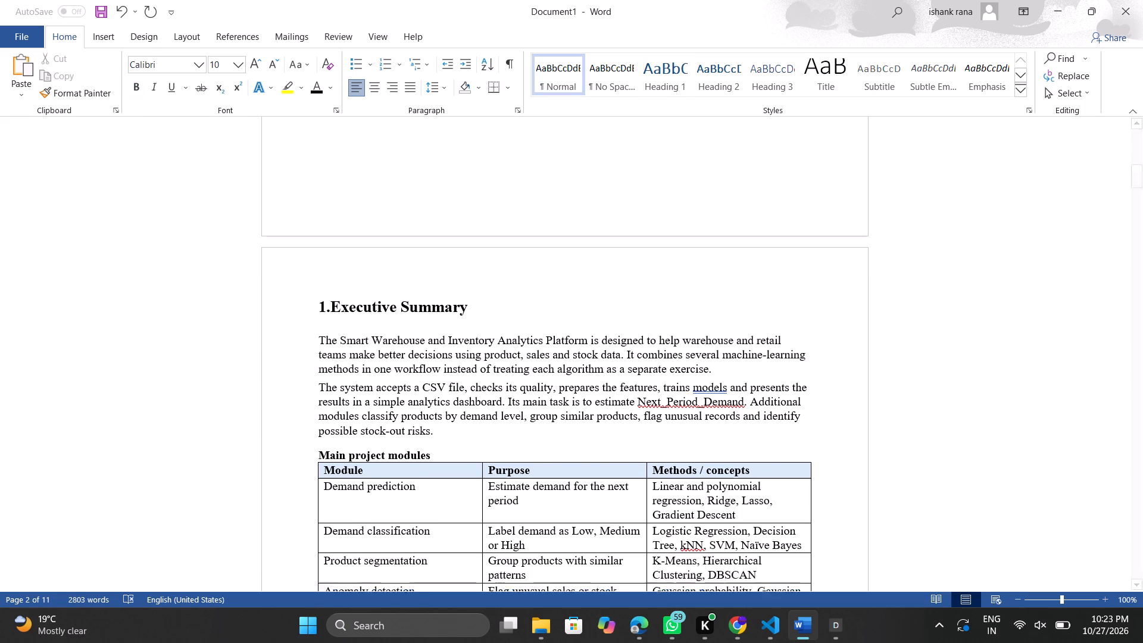
scroll(487, 334, down, 2)
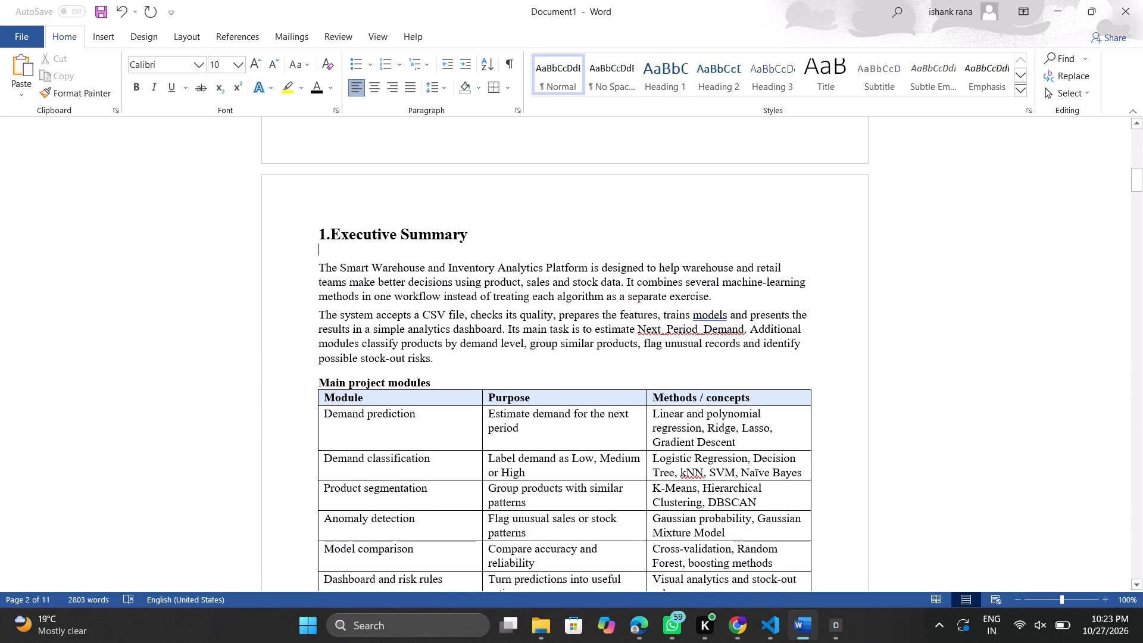
scroll(494, 365, down, 1)
drag(452, 198, 341, 192)
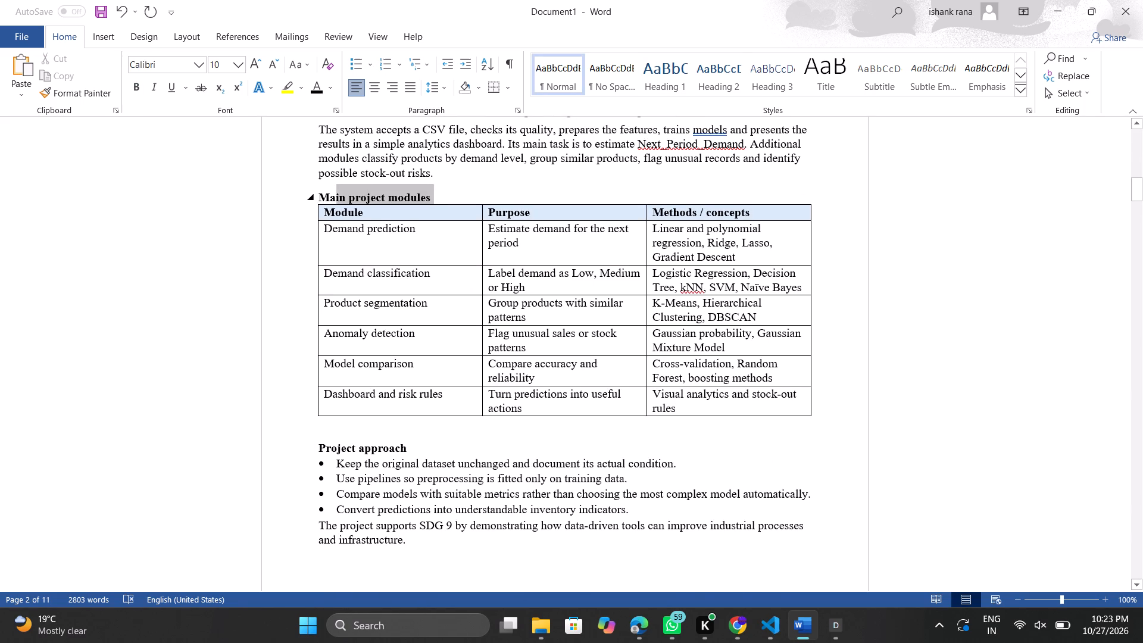
drag(341, 192, 330, 193)
click(420, 170)
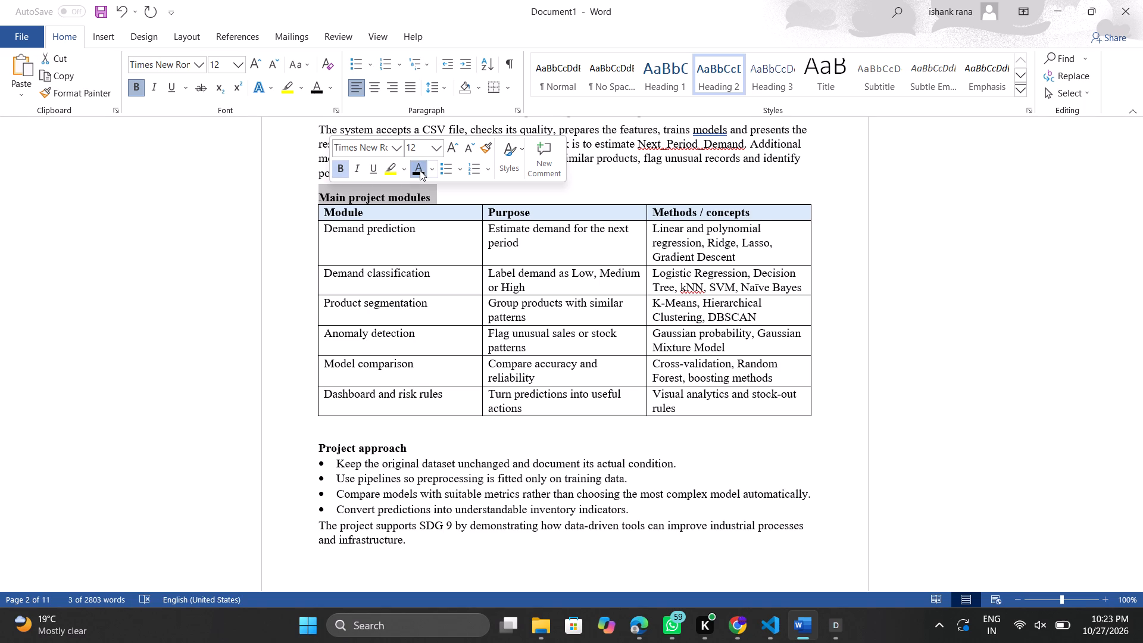
click(436, 143)
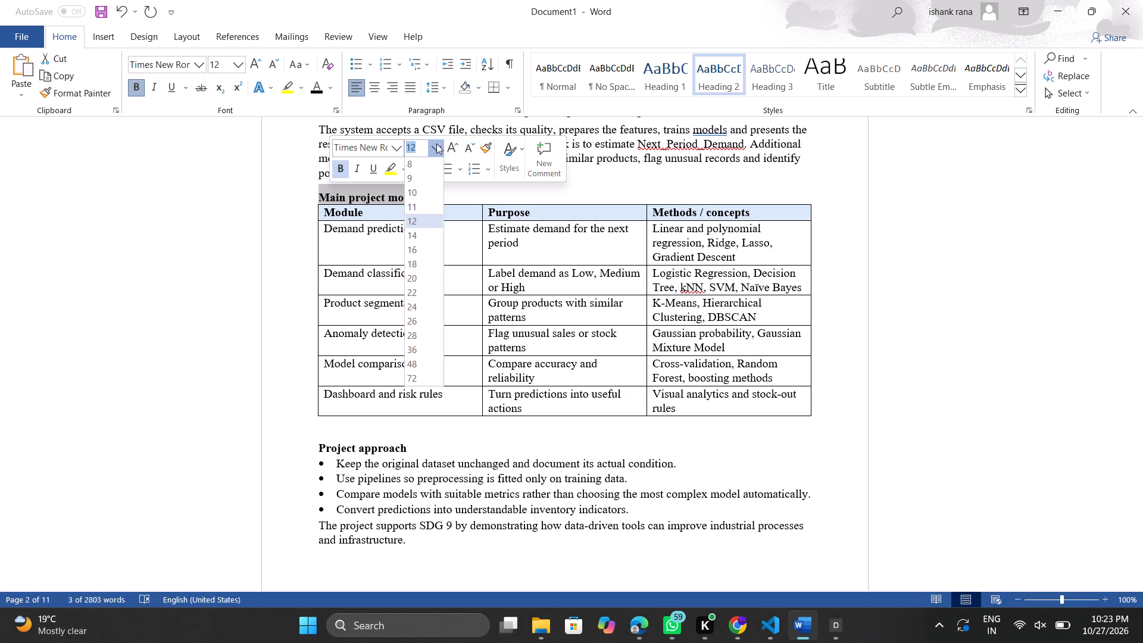
click(417, 235)
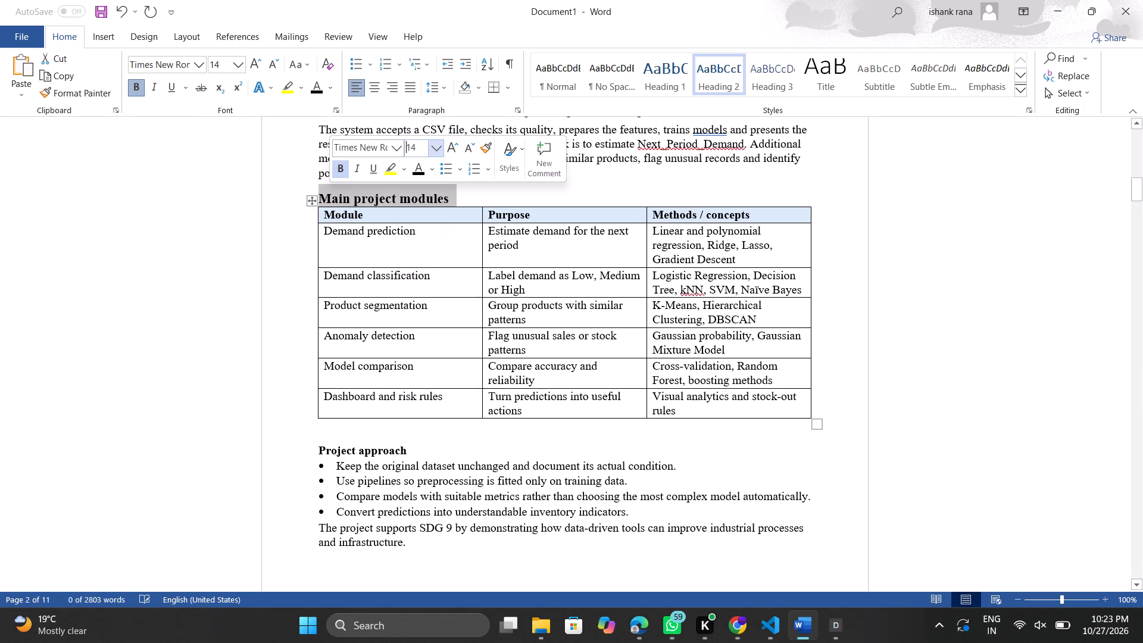
click(461, 192)
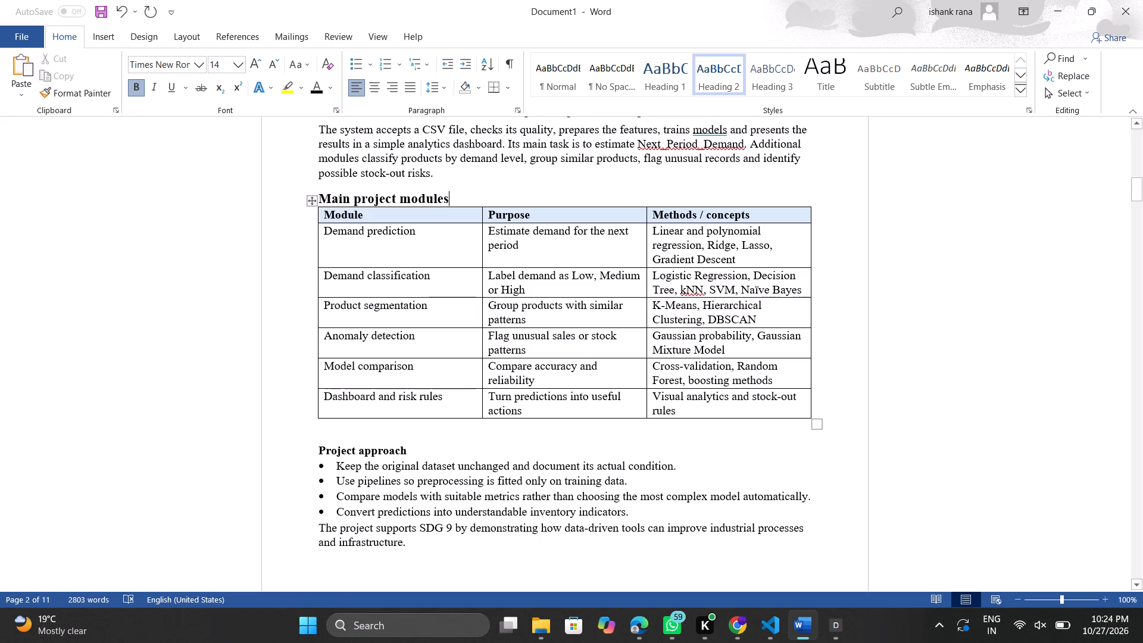
Apply the plain black grid table style to the whole project modules table, clearing the blue header shading.
click(314, 202)
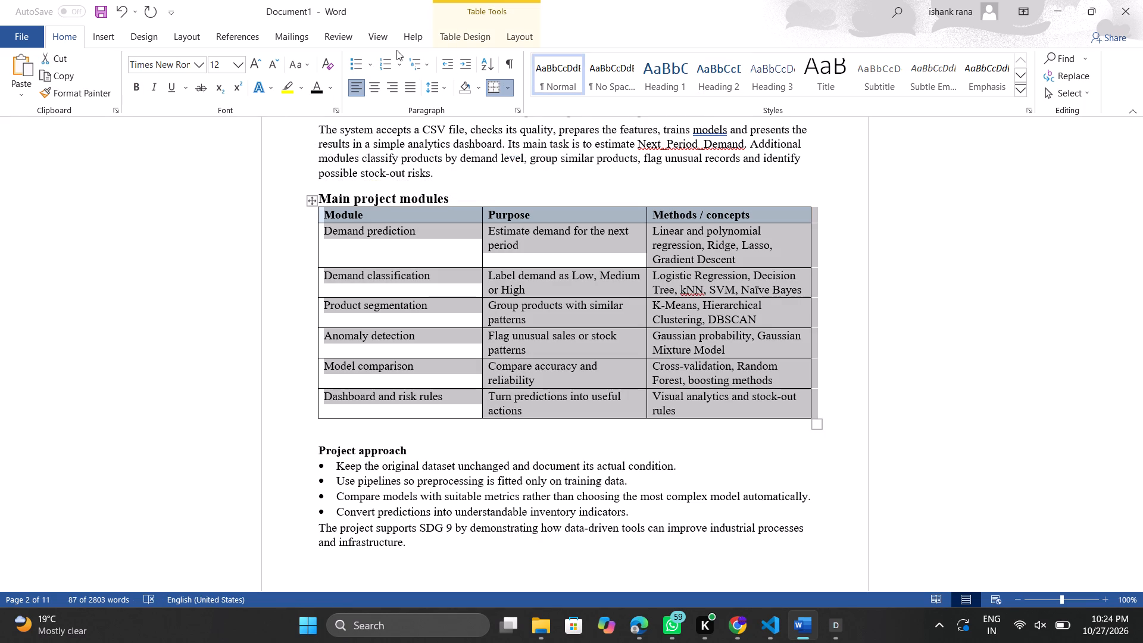
click(449, 40)
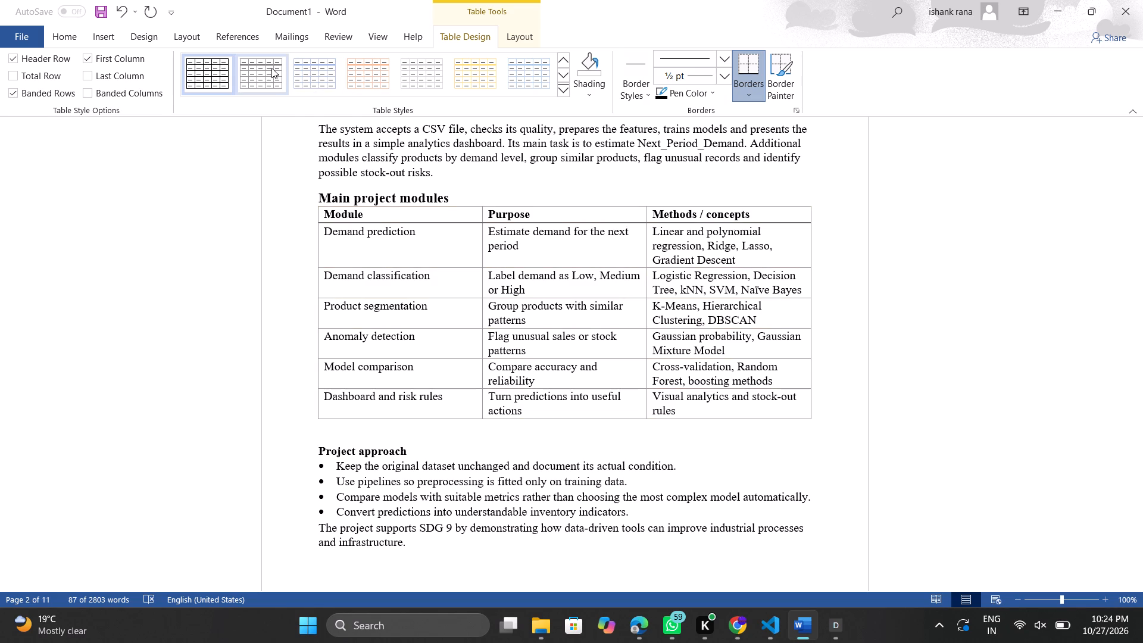
click(211, 71)
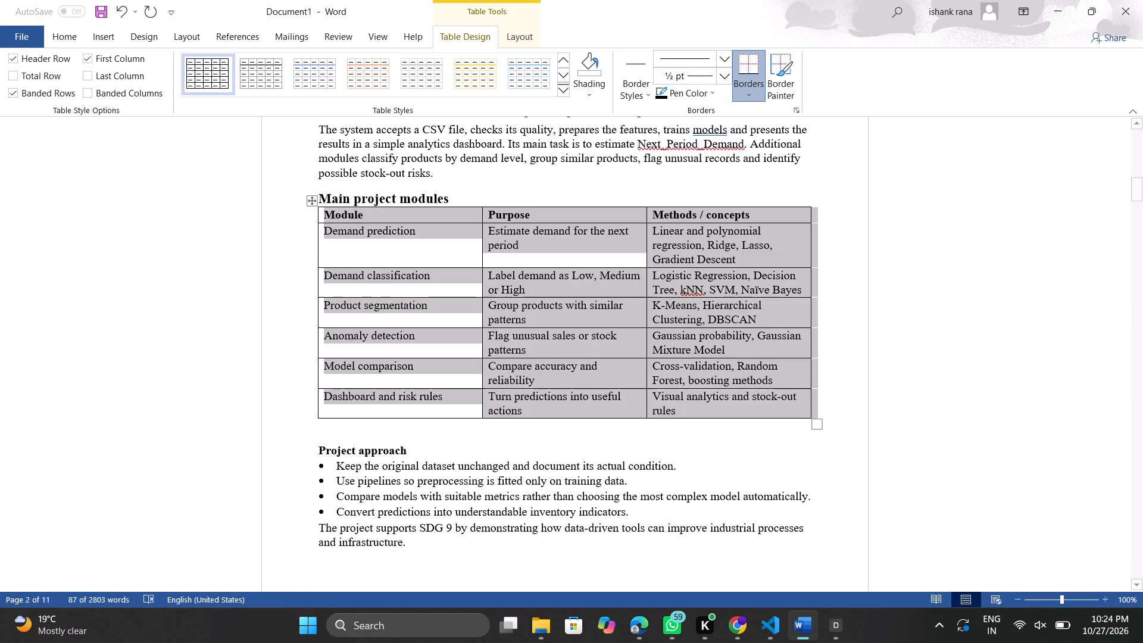
Insert one blank line between the "Main project modules" heading and its table.
click(482, 192)
key(Return)
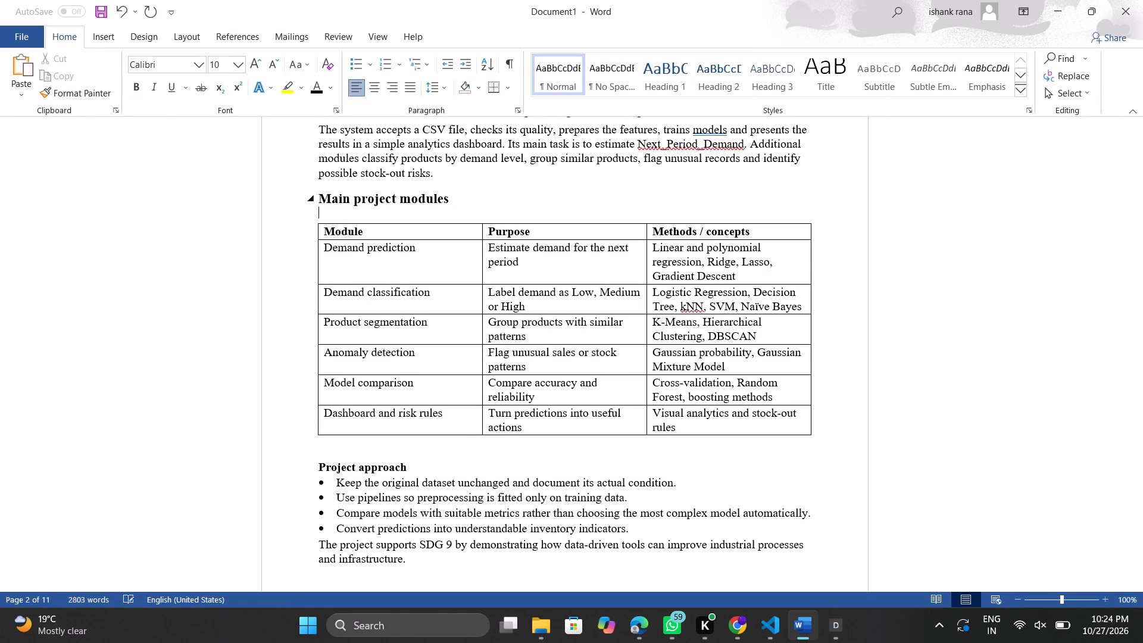
Set the "Project approach" heading to 14 pt and add one blank line below it.
scroll(482, 192, down, 2)
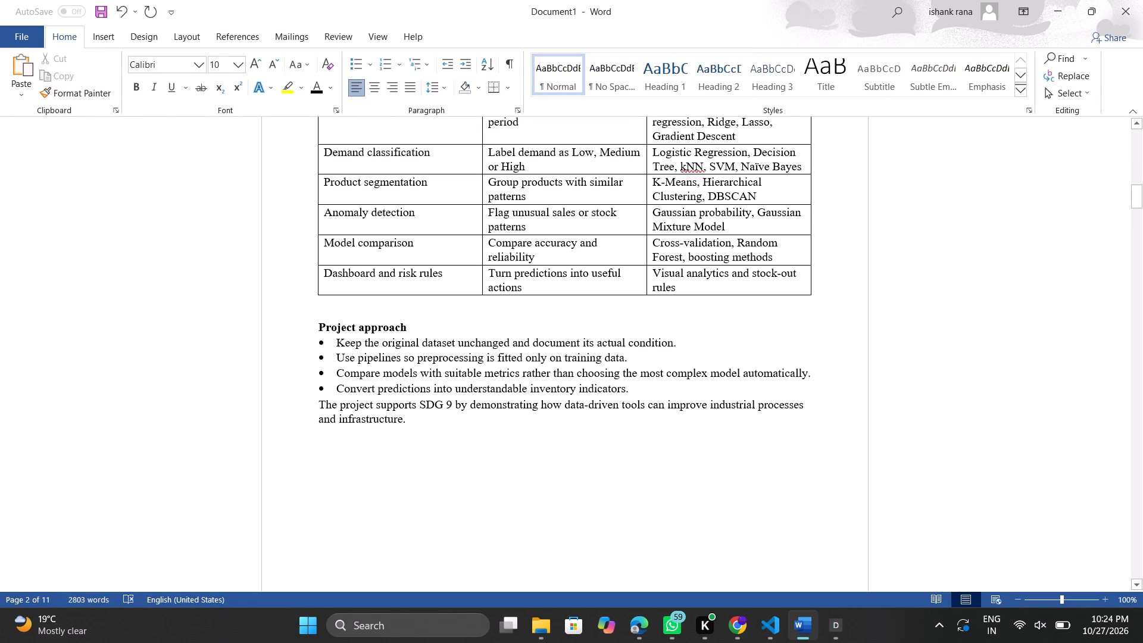
scroll(482, 192, down, 1)
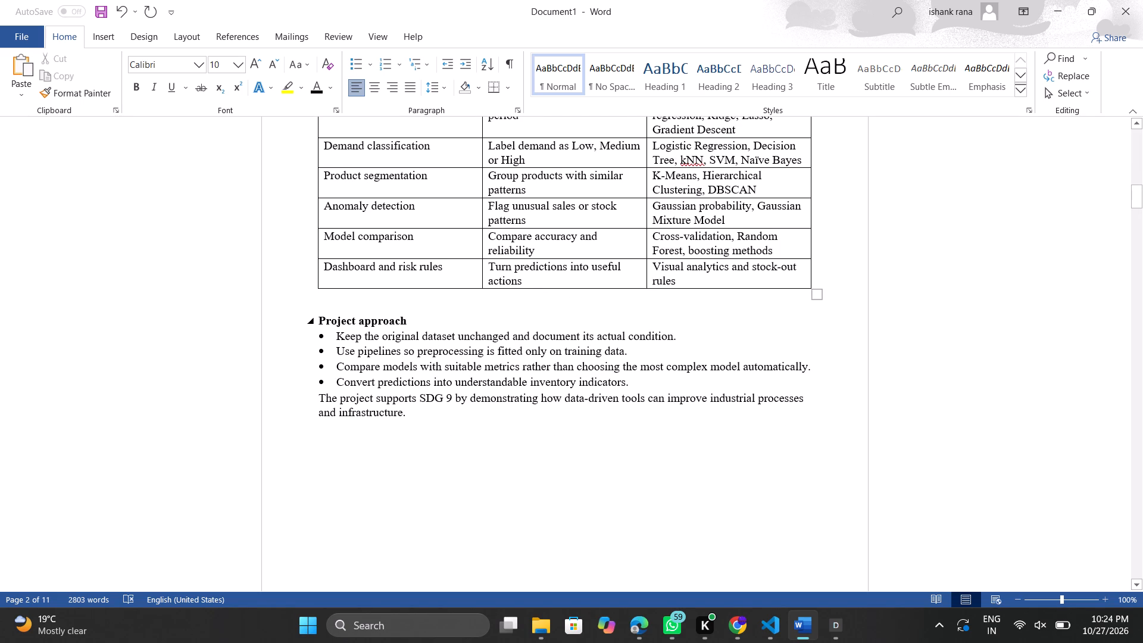
drag(425, 317, 321, 326)
drag(321, 326, 320, 323)
click(430, 278)
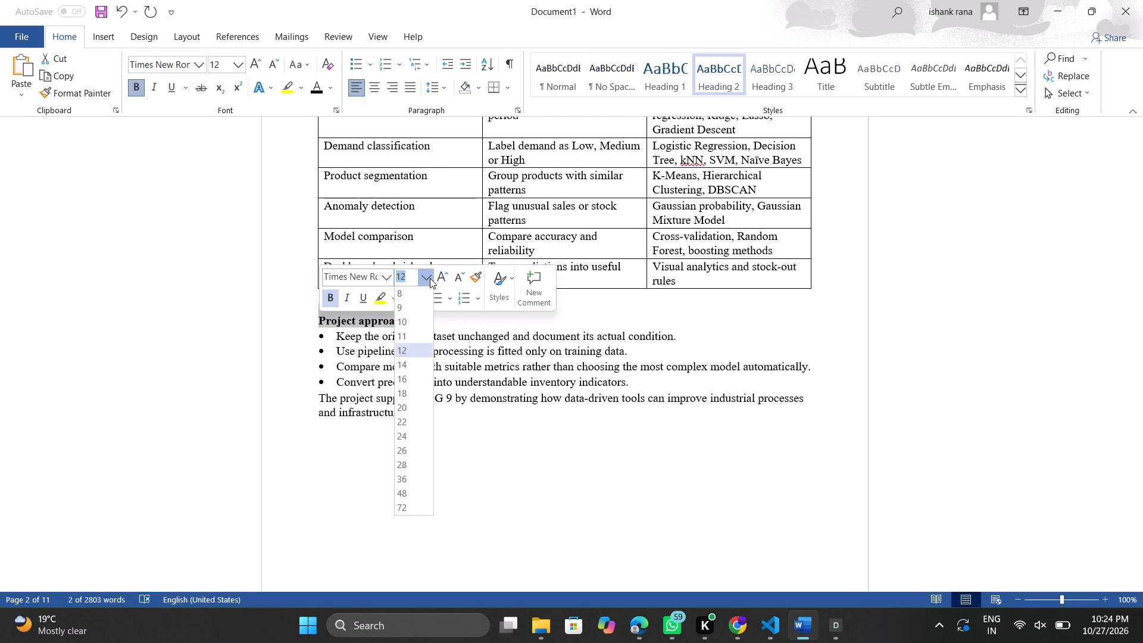
click(414, 365)
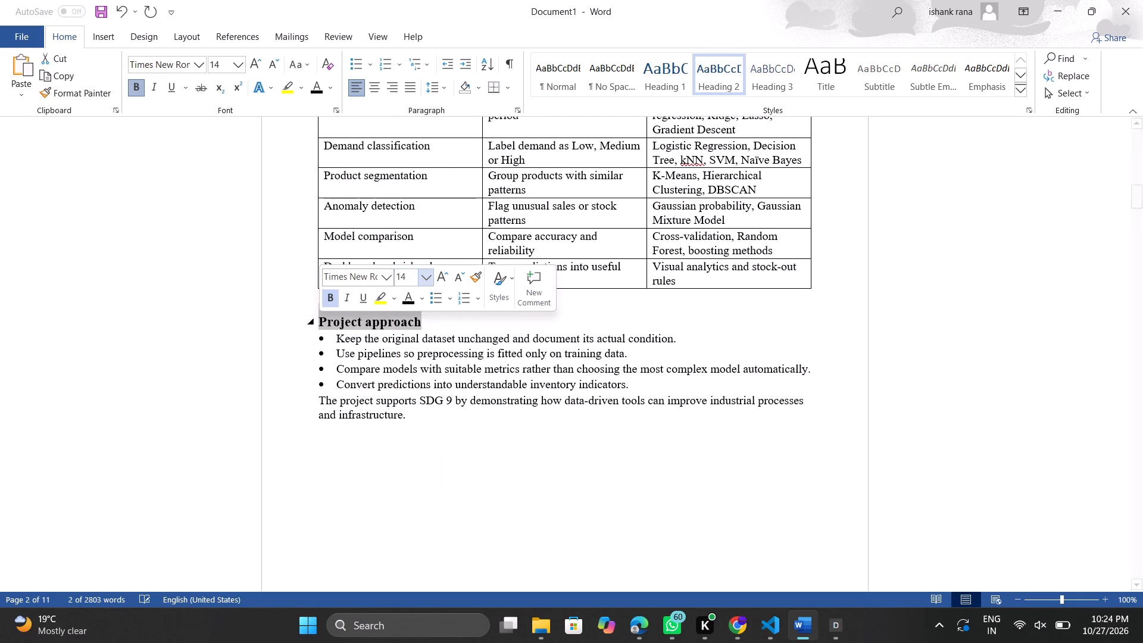
click(434, 324)
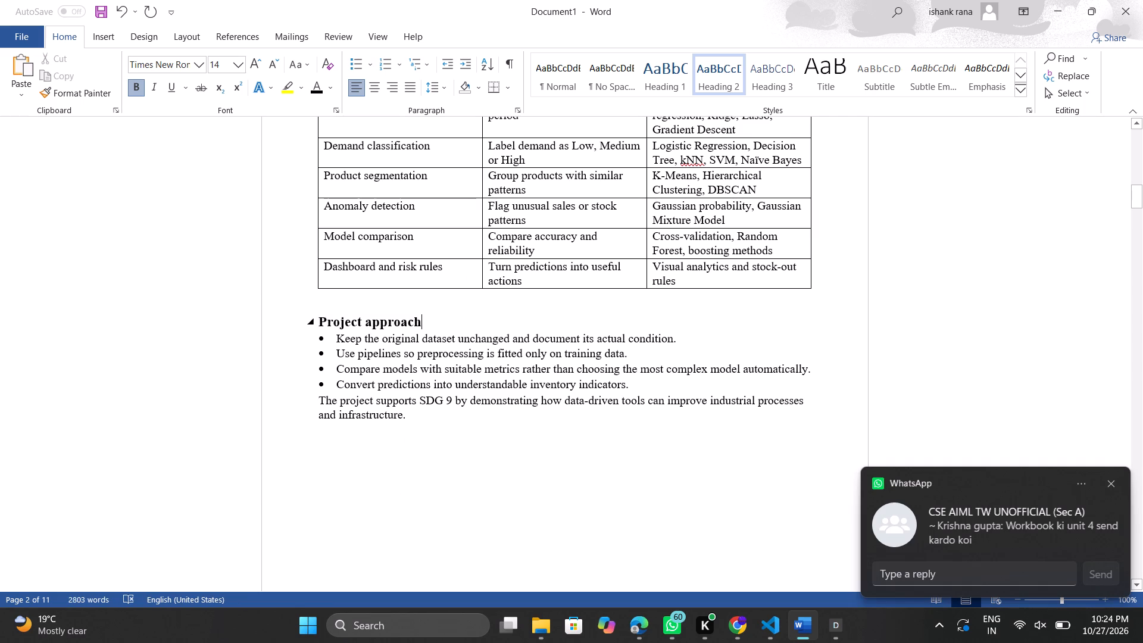
key(Return)
Set the "2. Problem Statement, Motivation and Objectives" heading to 16 pt and add one blank line below it.
scroll(434, 324, down, 2)
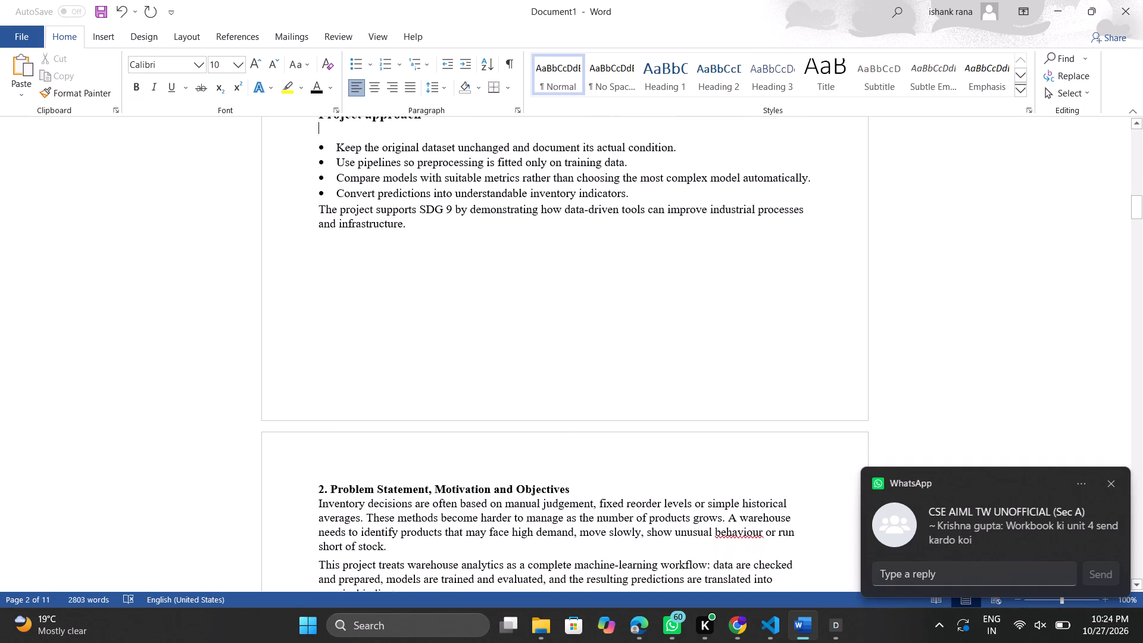
scroll(434, 324, down, 1)
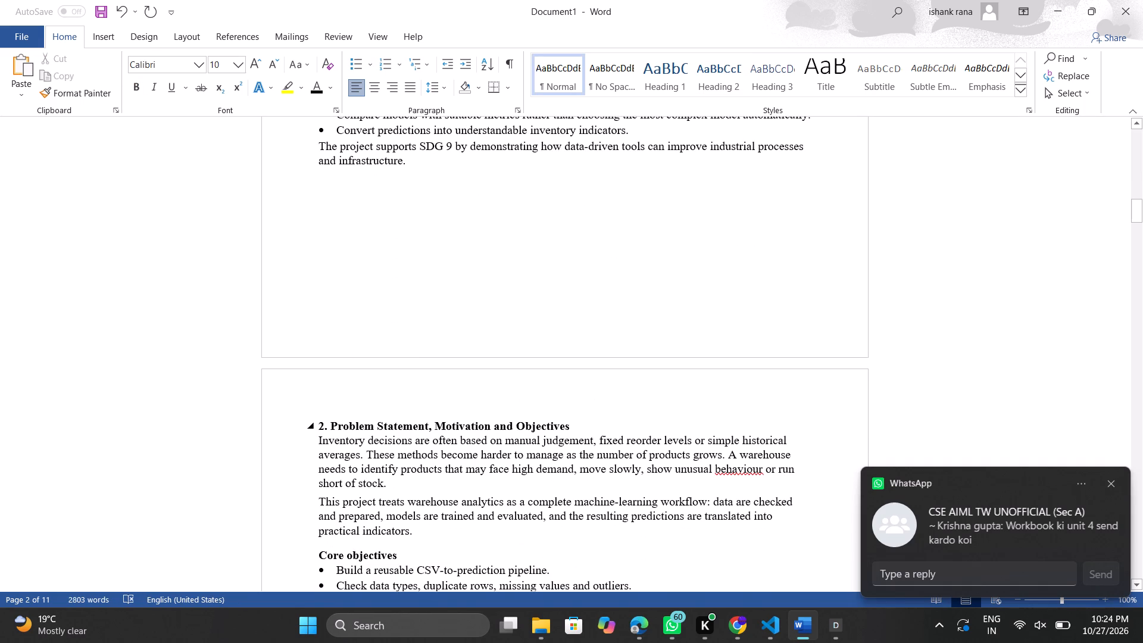
drag(583, 423, 314, 422)
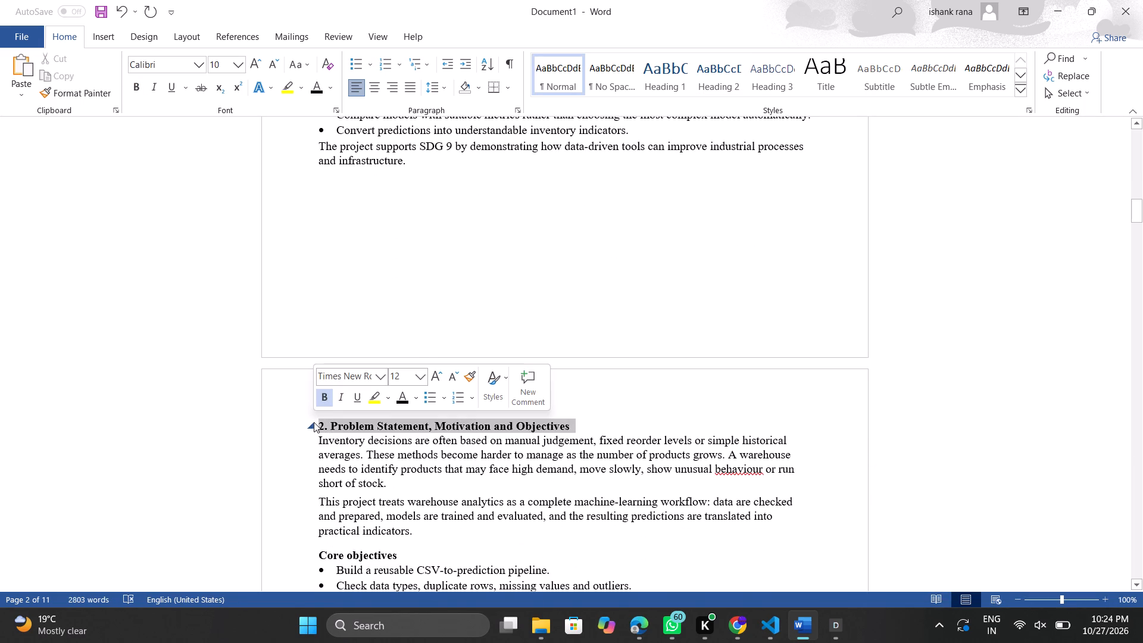
click(420, 377)
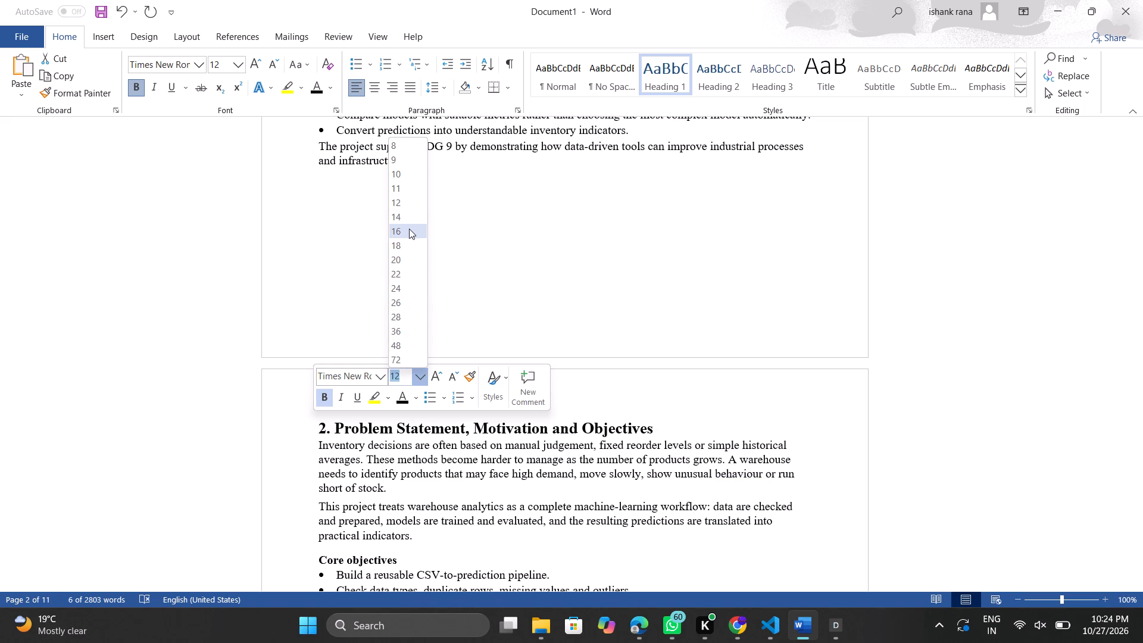
click(408, 228)
click(669, 426)
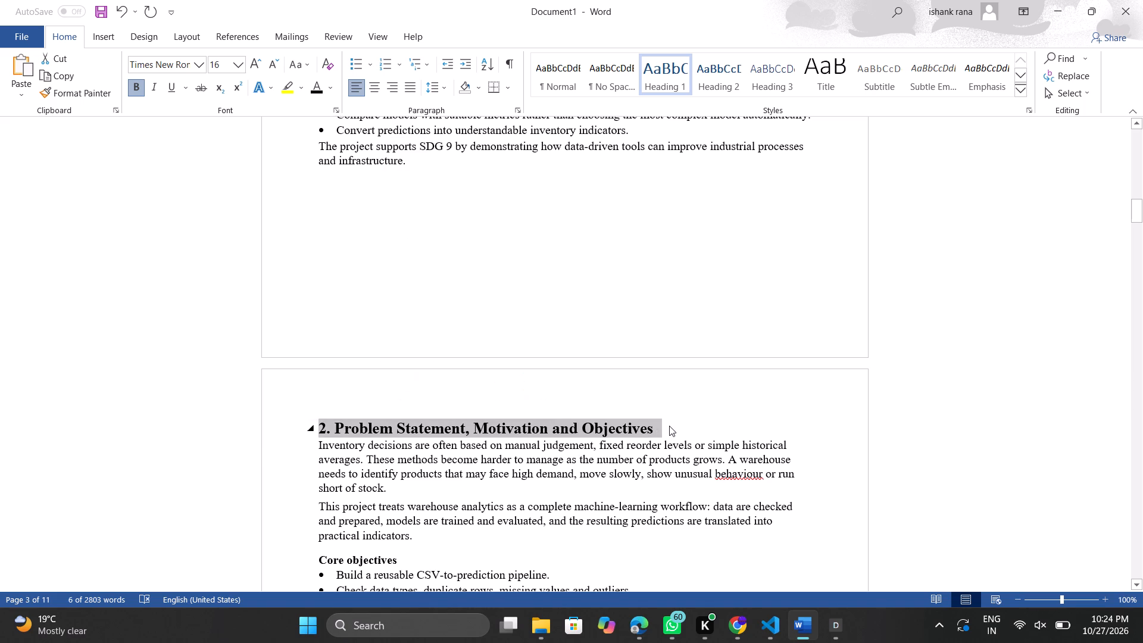
key(Return)
Set the "Core objectives" heading to 14 pt and add one blank line below it.
scroll(669, 426, down, 3)
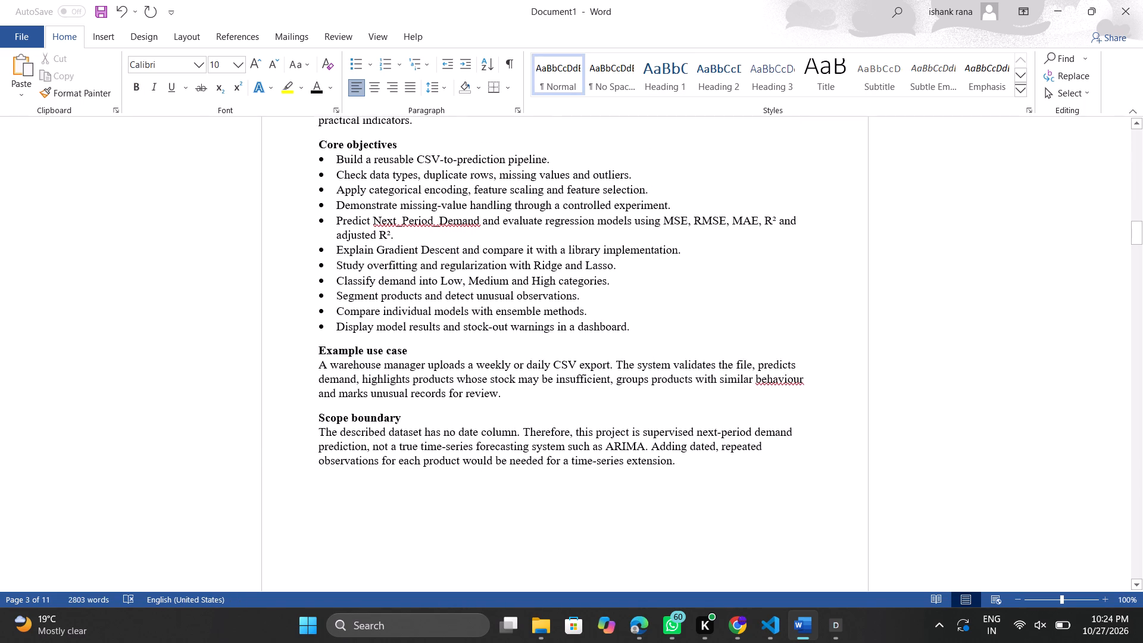
scroll(669, 426, up, 1)
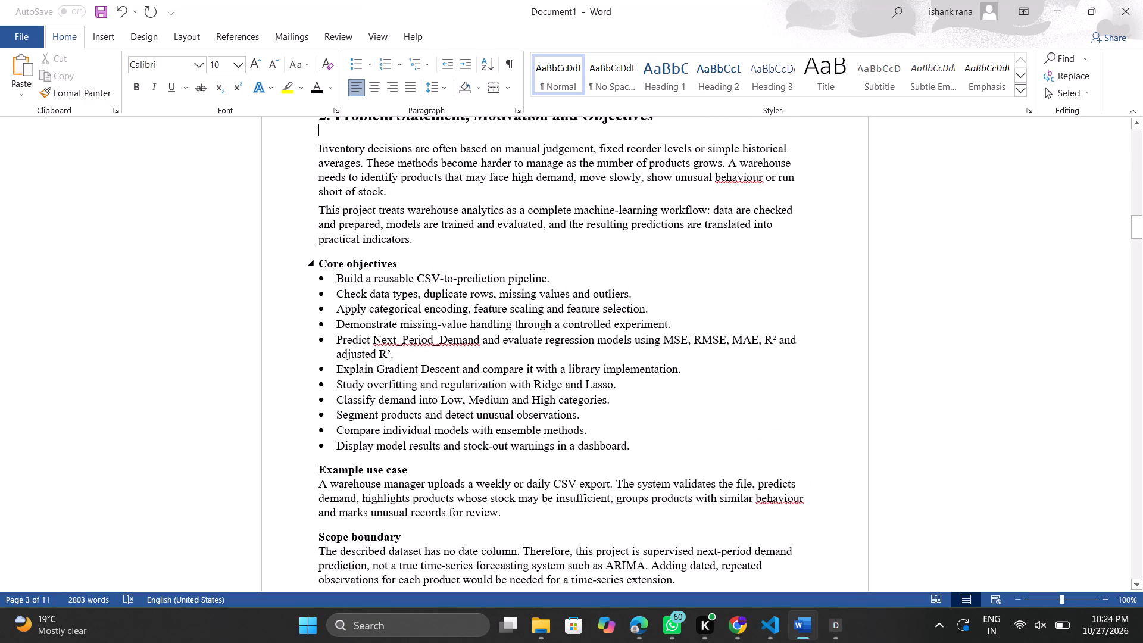
drag(409, 266, 320, 263)
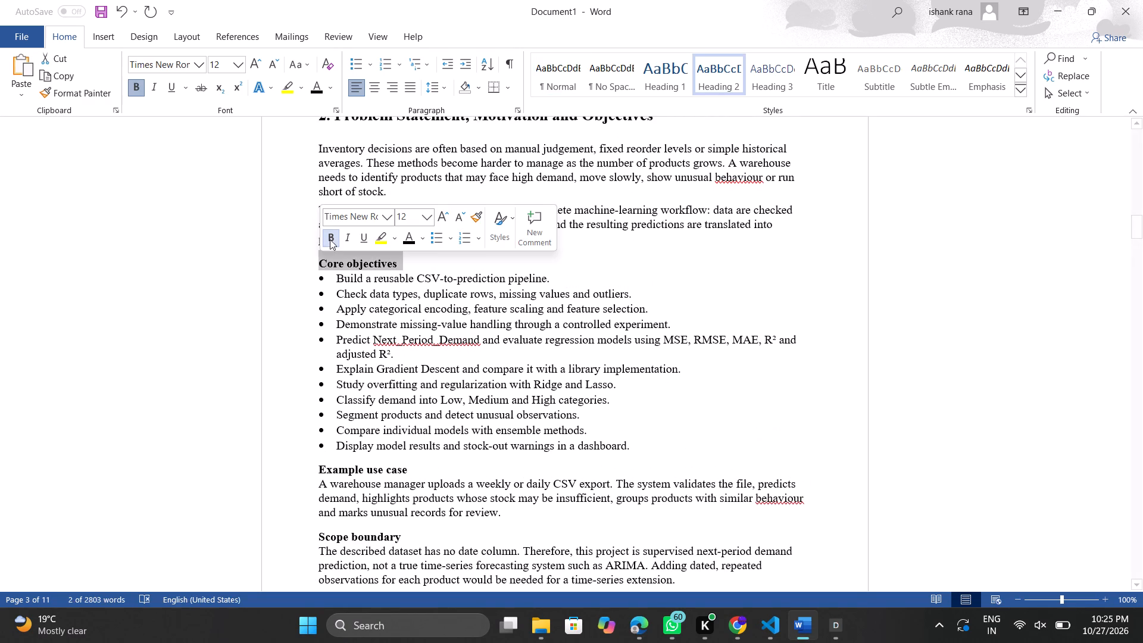
click(428, 217)
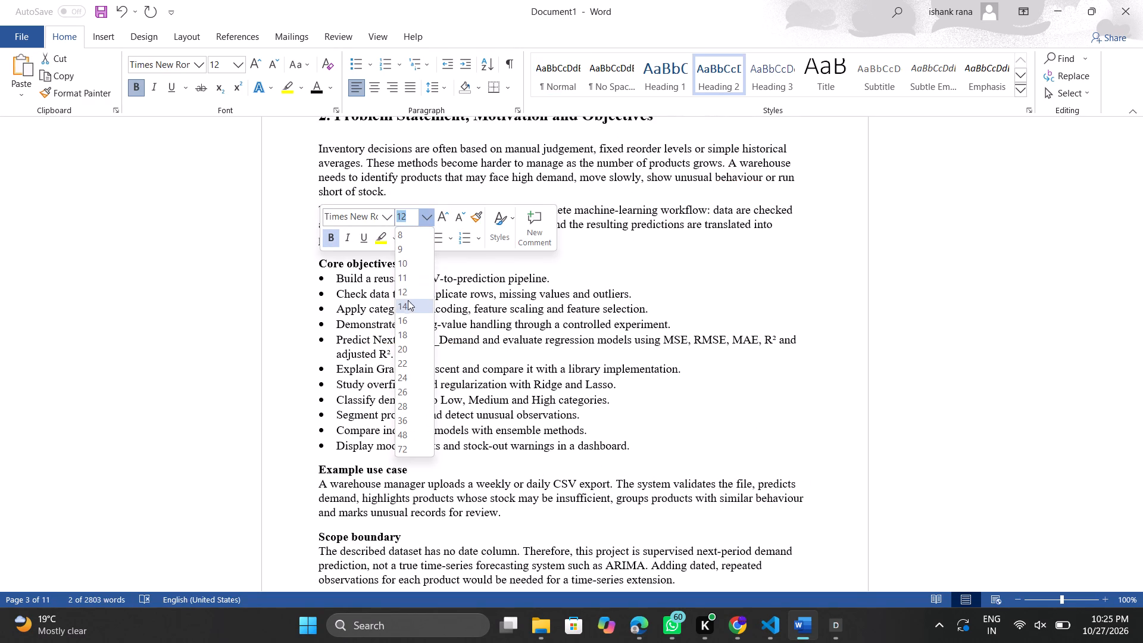
click(407, 304)
click(436, 259)
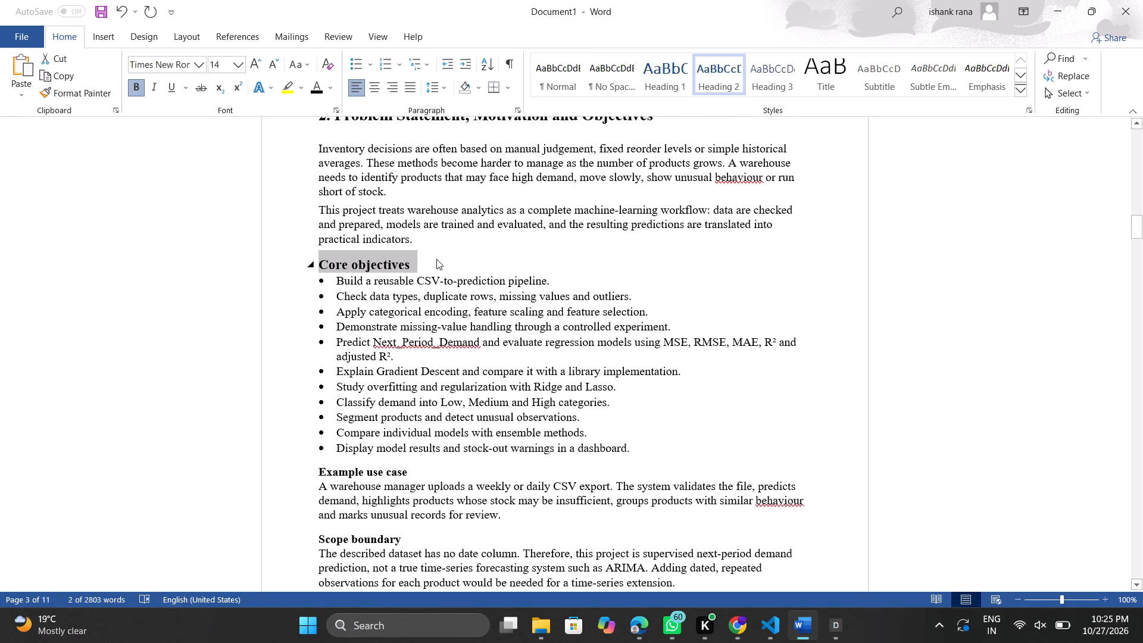
key(Return)
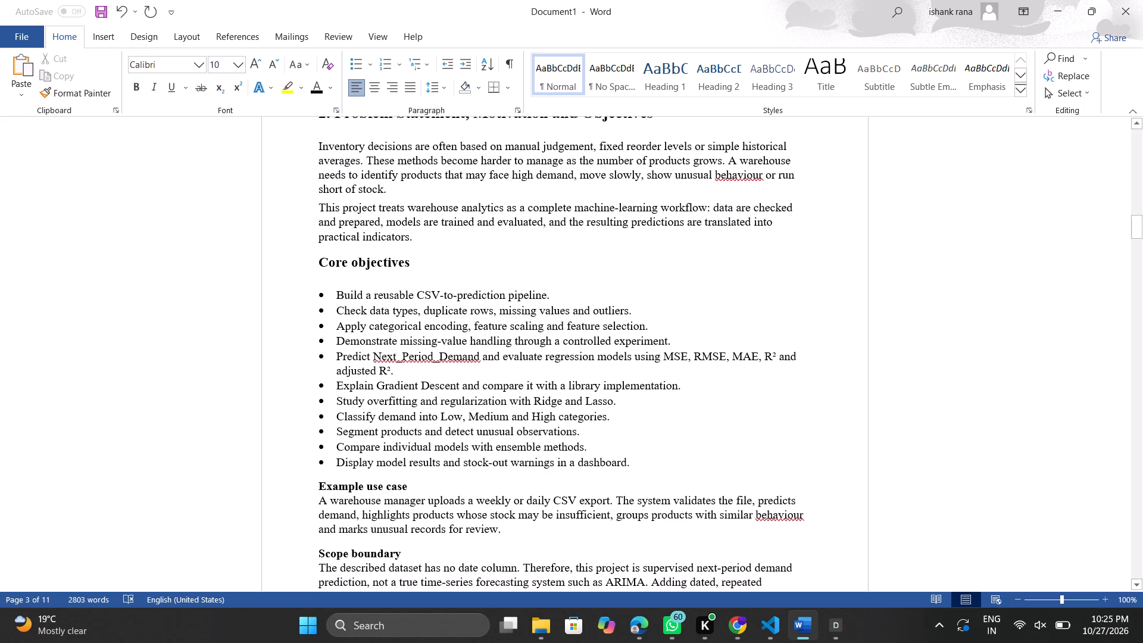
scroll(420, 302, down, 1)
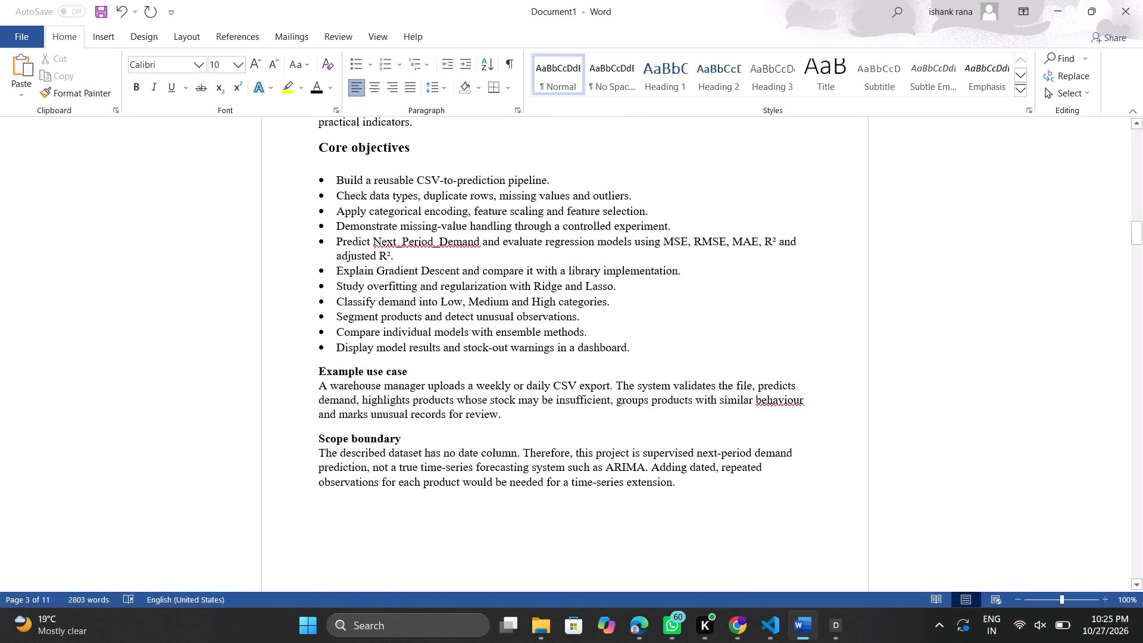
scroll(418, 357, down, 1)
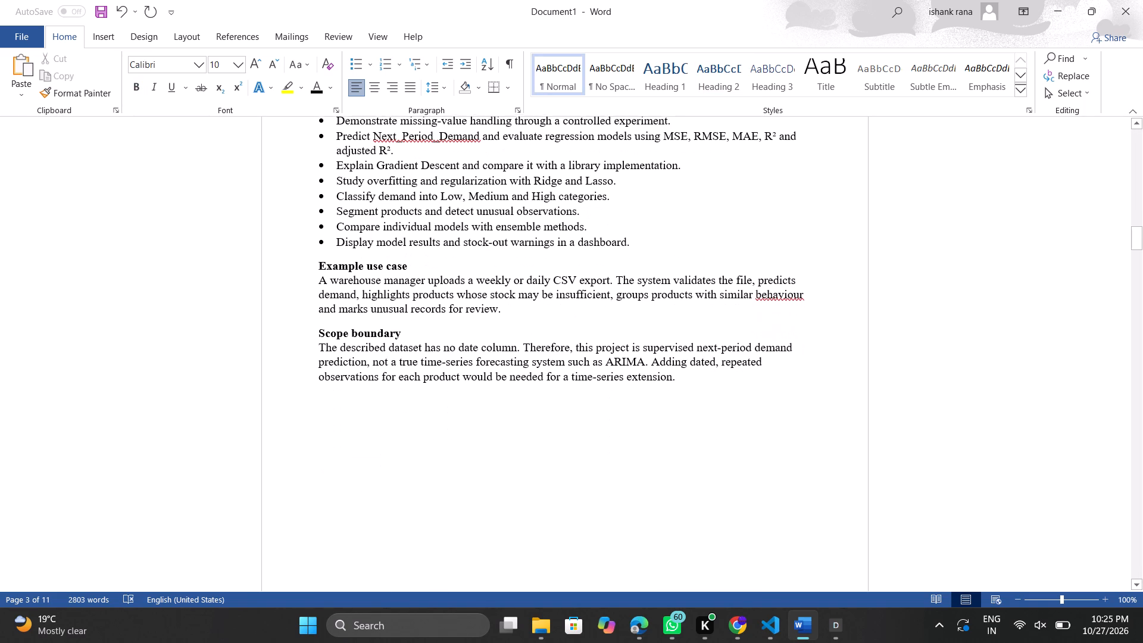
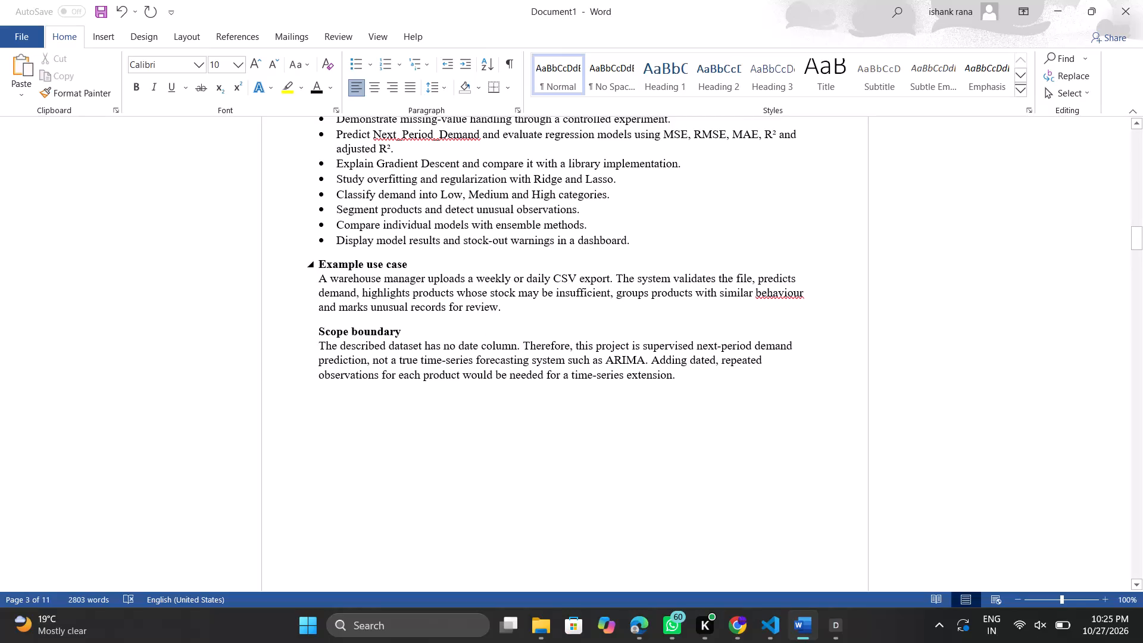
Set the "Example use case" heading to 14 pt and add one blank line below it.
drag(416, 270, 329, 266)
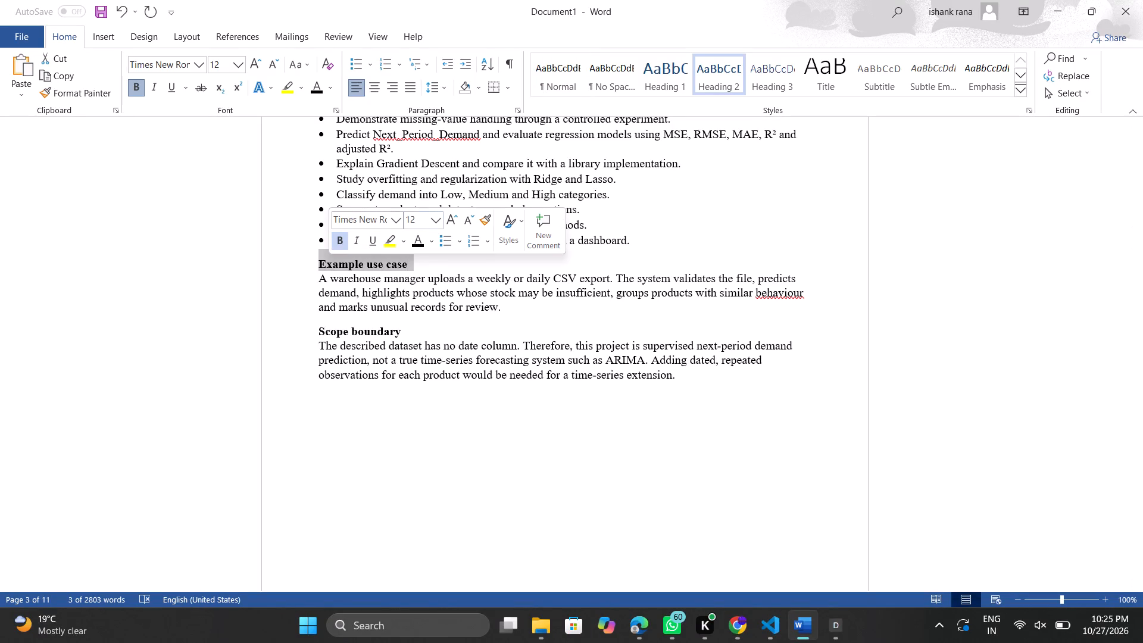
click(419, 223)
text(14)
key(Return)
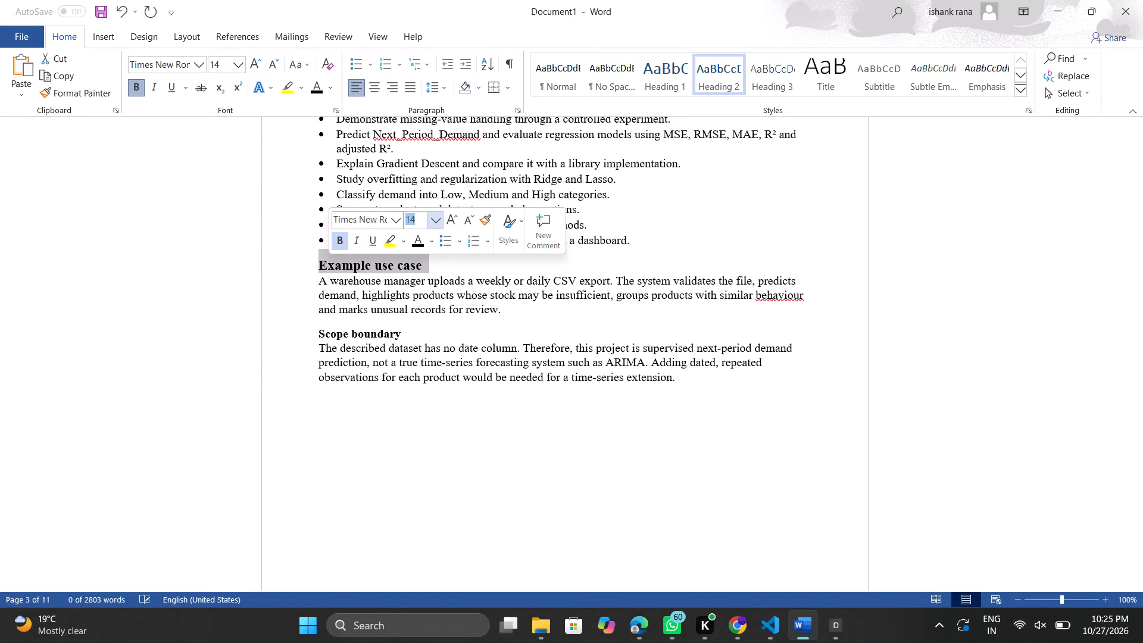
click(441, 269)
key(Return)
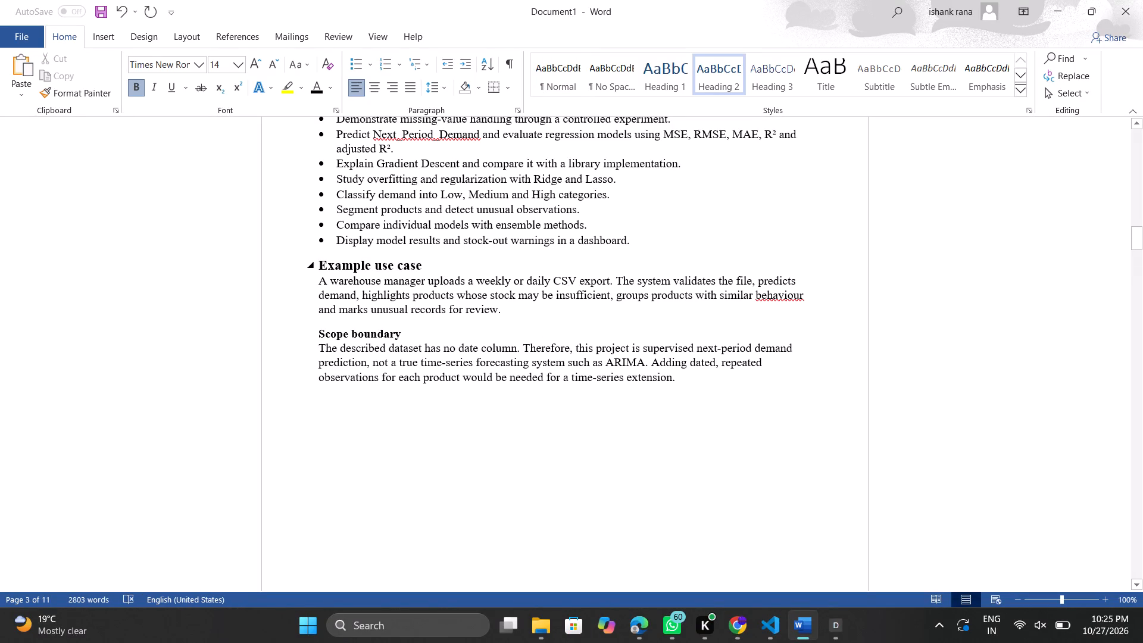
Set the "Scope boundary" heading to 14 pt and add one blank line below it.
drag(404, 348, 336, 356)
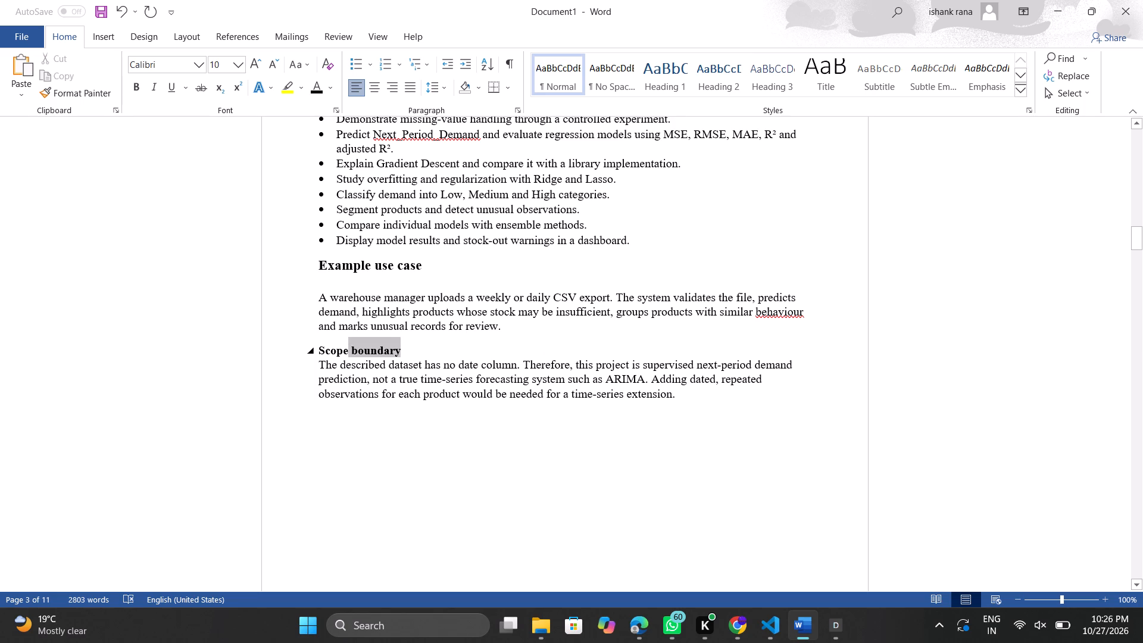
drag(336, 356, 326, 354)
click(414, 305)
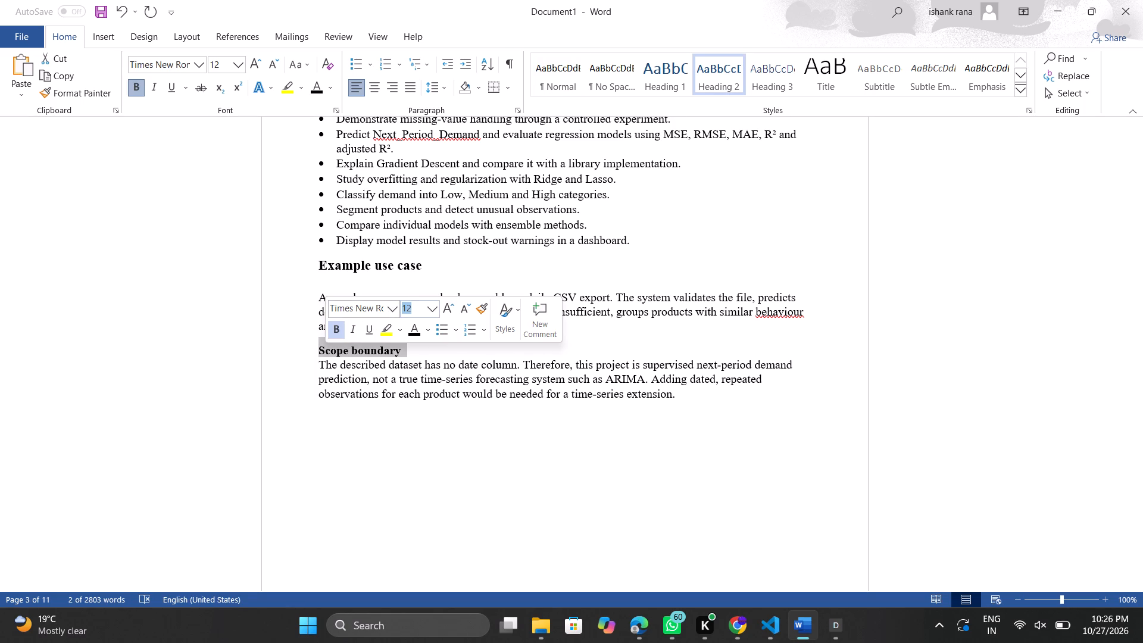
text(14)
key(Return)
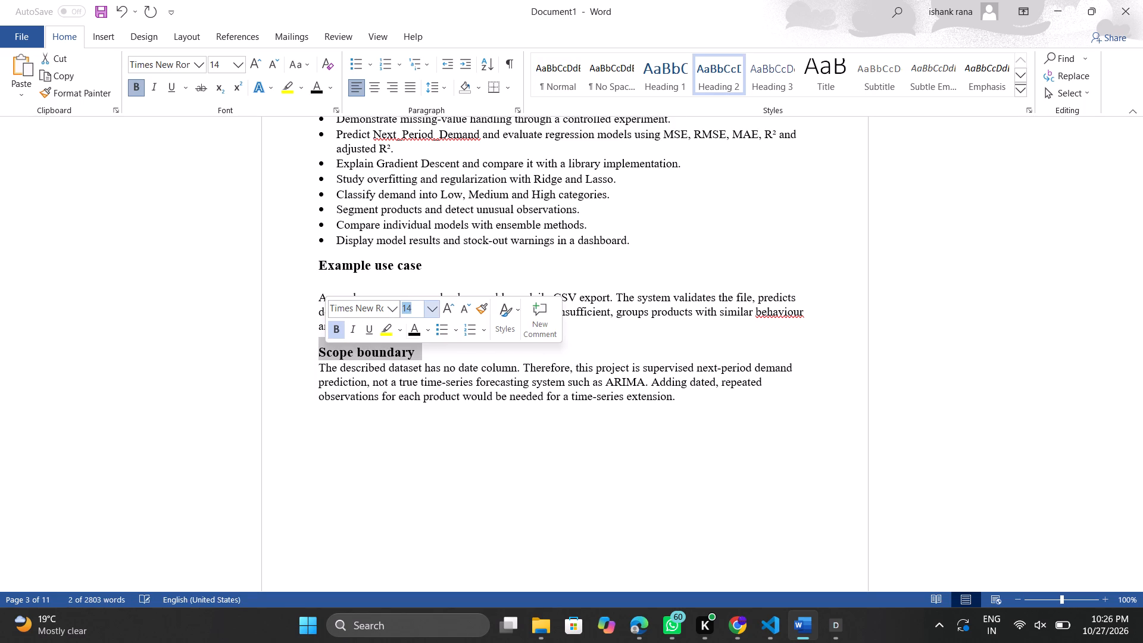
click(423, 352)
key(Return)
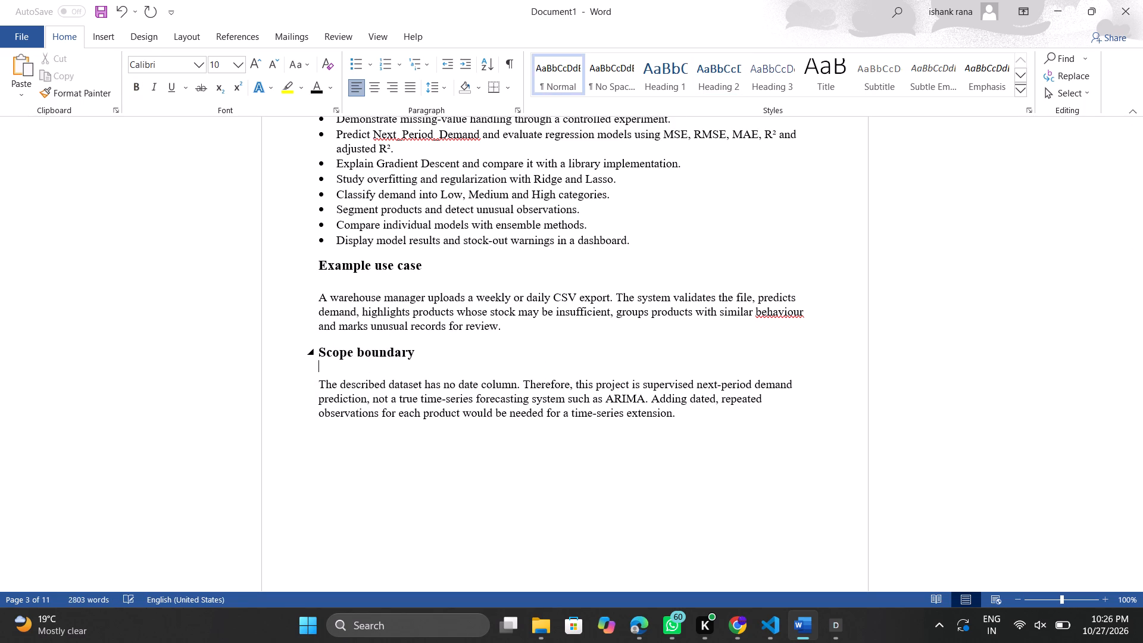
Remove the blank lines below the "Example use case" and "Scope boundary" headings.
click(394, 282)
key(BackSpace)
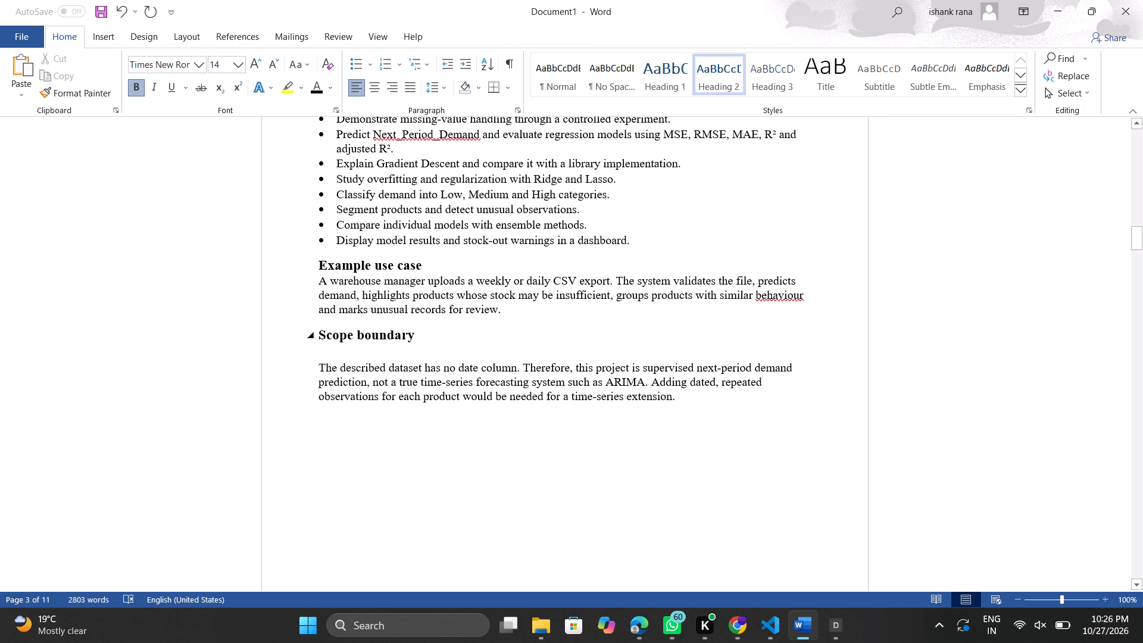
click(373, 352)
key(BackSpace)
Insert one blank line between the last core-objectives bullet and the "Example use case" heading.
scroll(373, 352, up, 1)
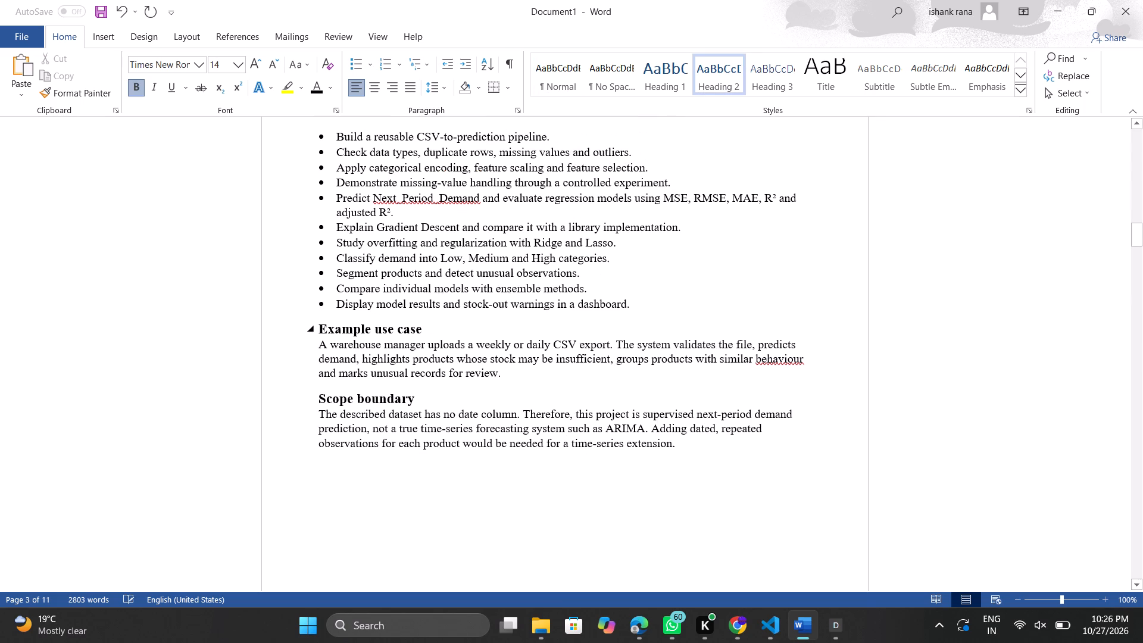
scroll(373, 352, up, 1)
click(648, 370)
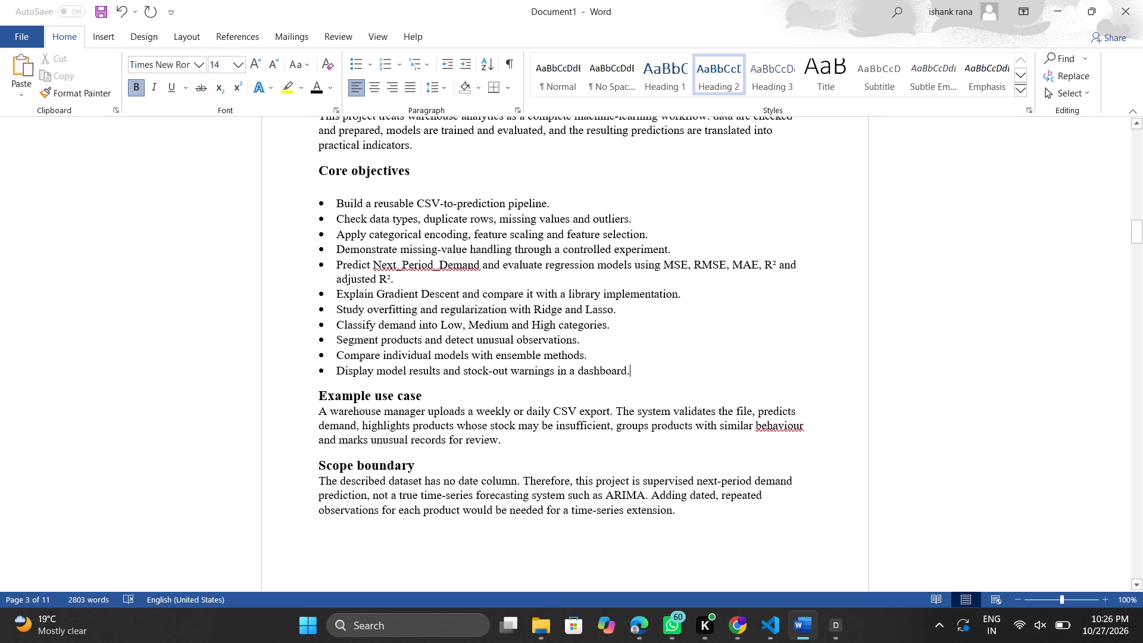
key(Return)
key(BackSpace)
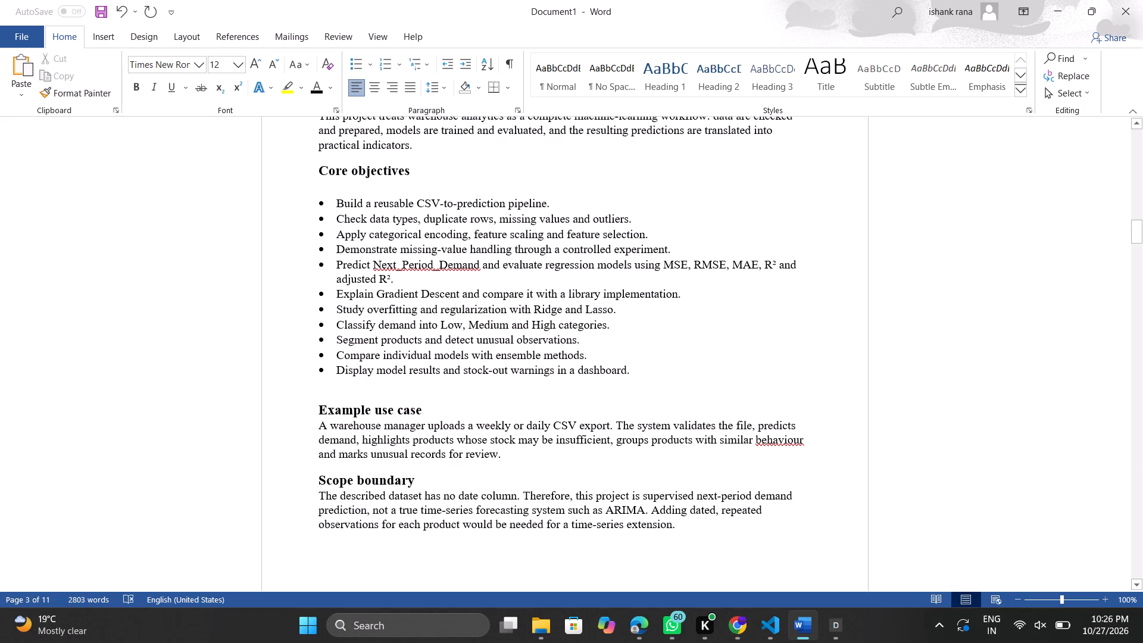
click(492, 402)
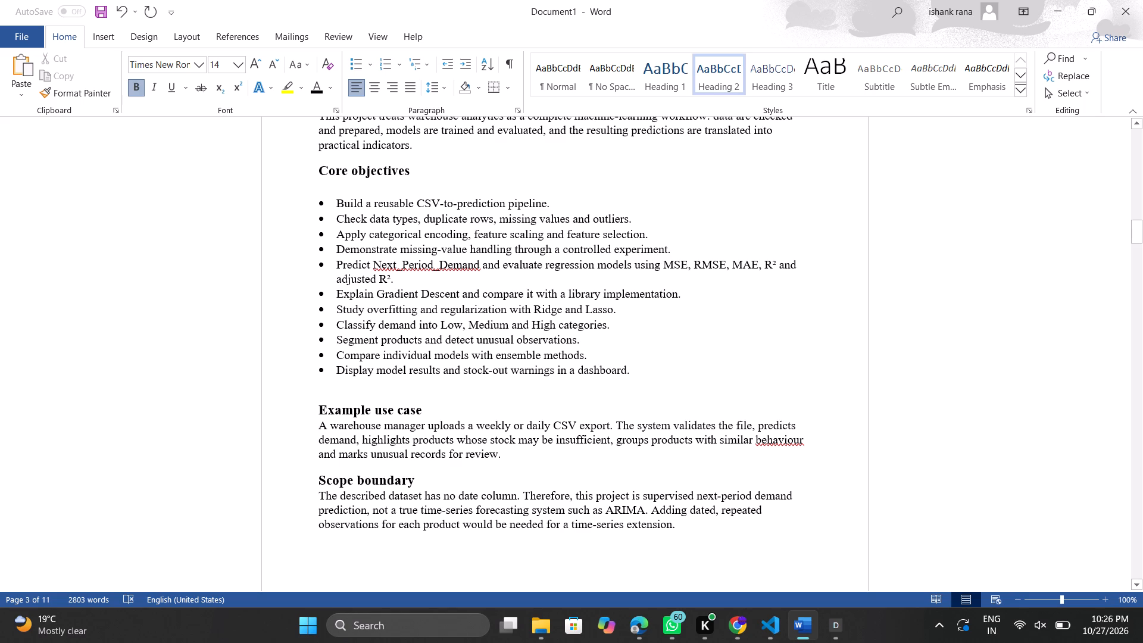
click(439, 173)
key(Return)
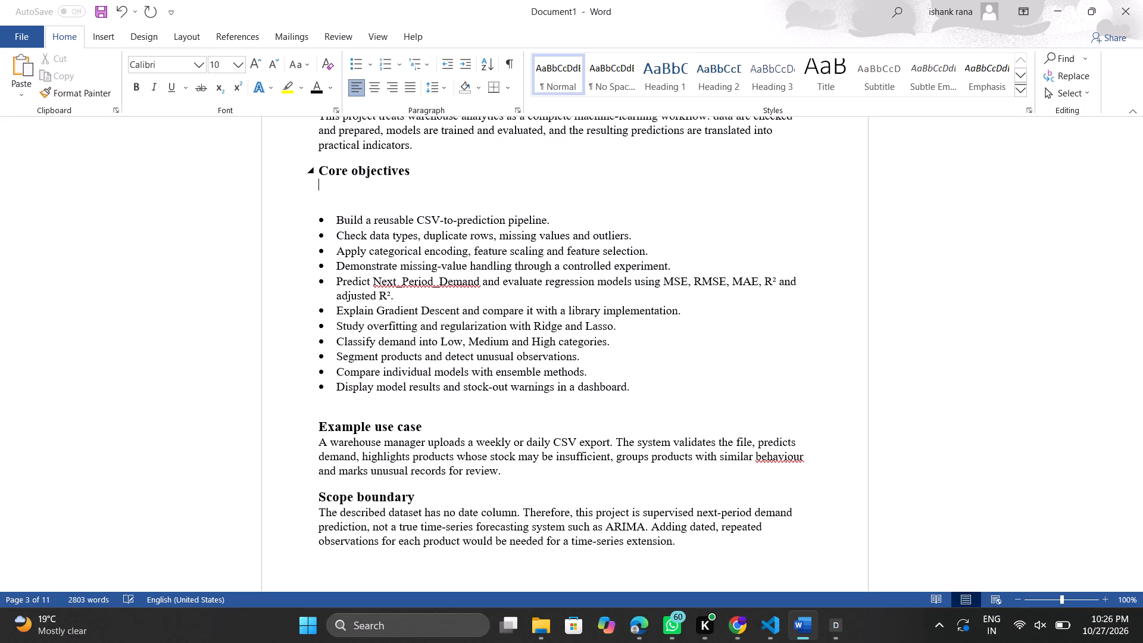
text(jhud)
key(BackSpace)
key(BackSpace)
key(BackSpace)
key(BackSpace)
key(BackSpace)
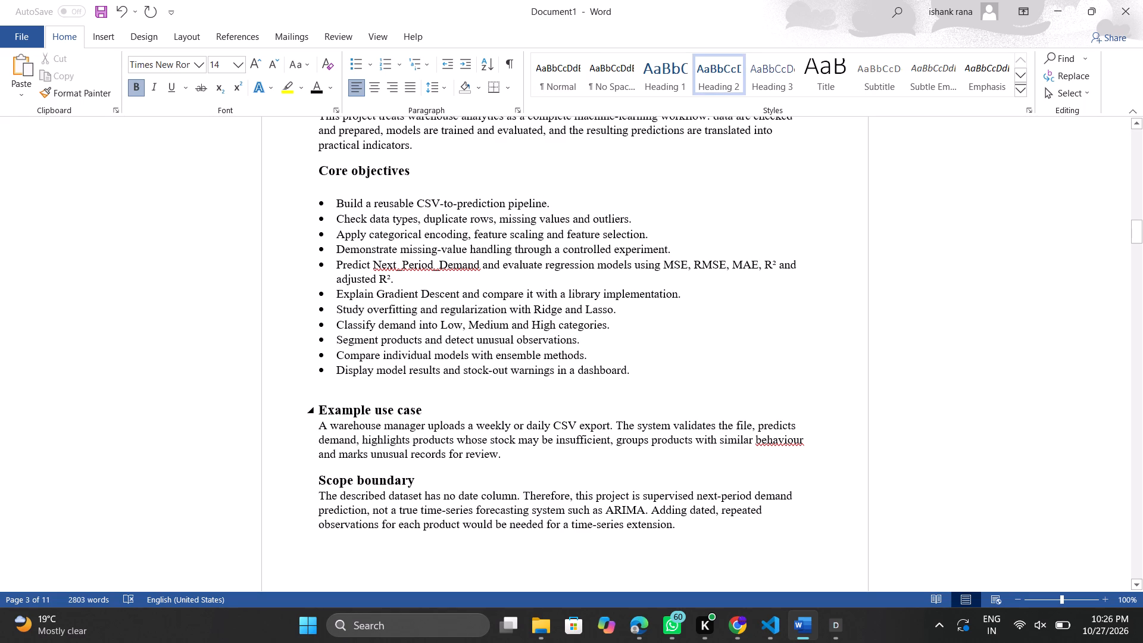
Remove the blank lines below the "Core objectives" and "2. Problem Statement, Motivation and Objectives" headings.
click(374, 191)
key(BackSpace)
scroll(374, 191, up, 1)
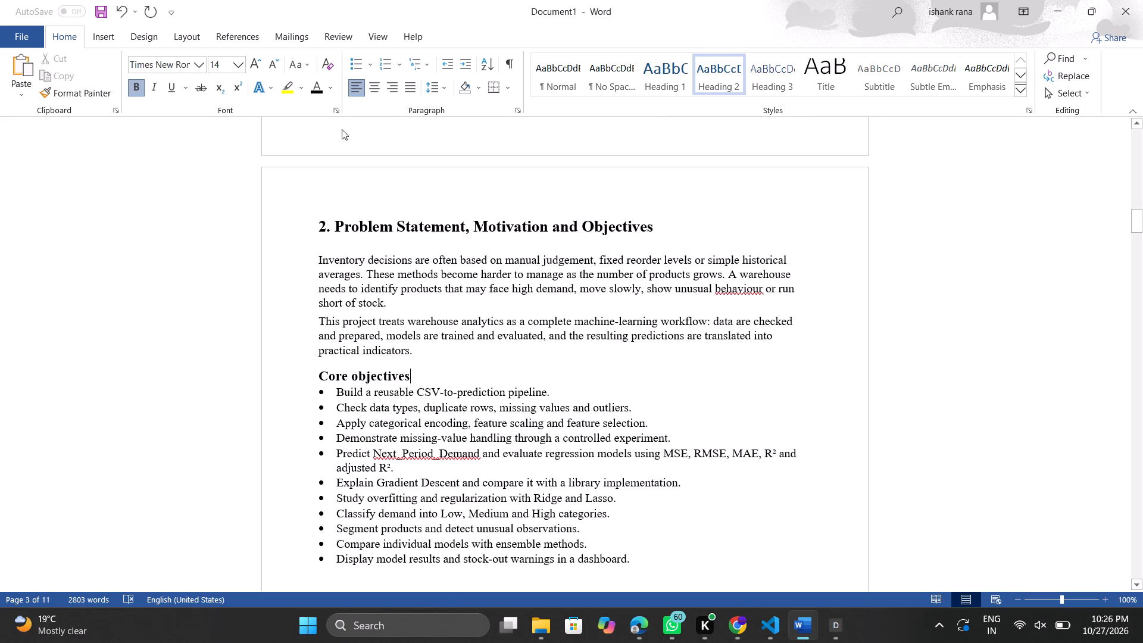
click(334, 241)
key(BackSpace)
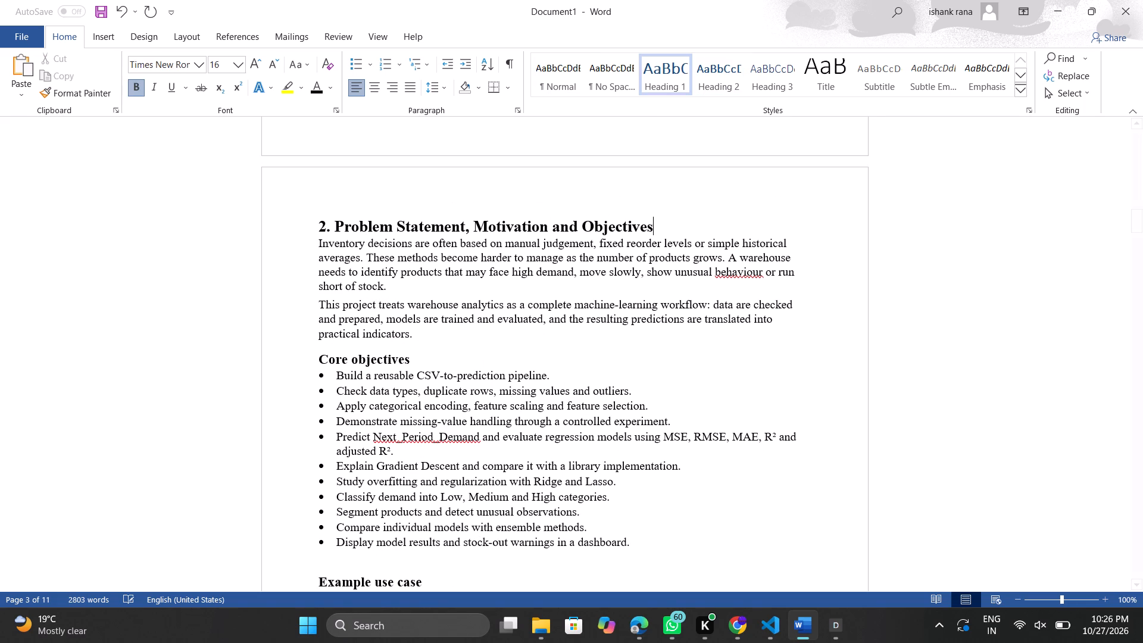
Justify all text from the "1.Executive Summary" heading through the end of the document.
scroll(328, 224, up, 2)
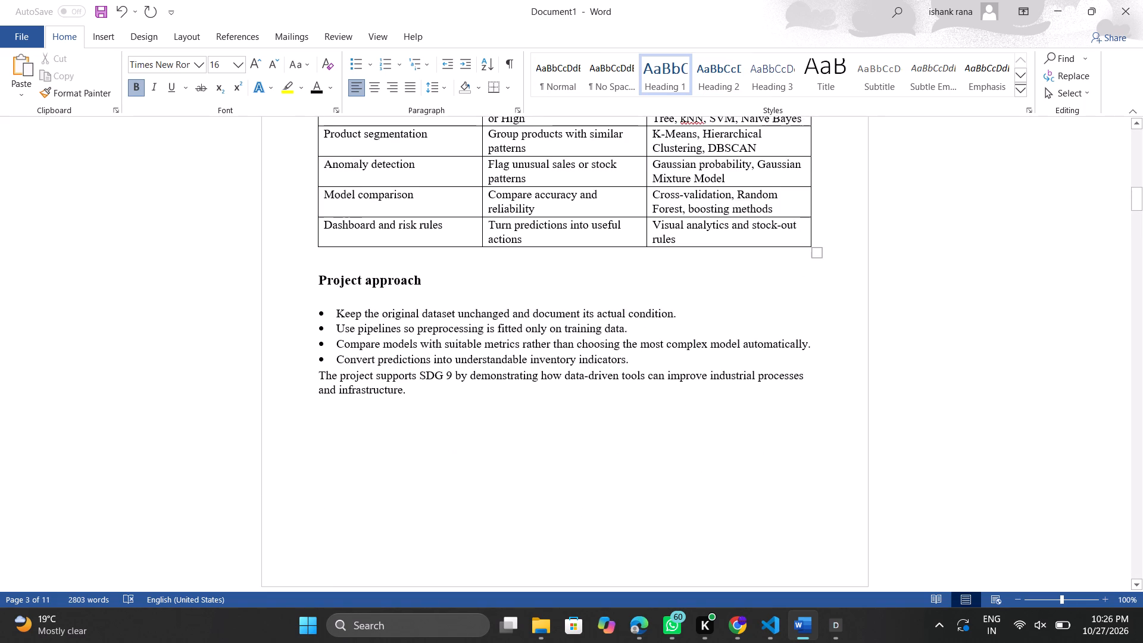
scroll(328, 224, up, 3)
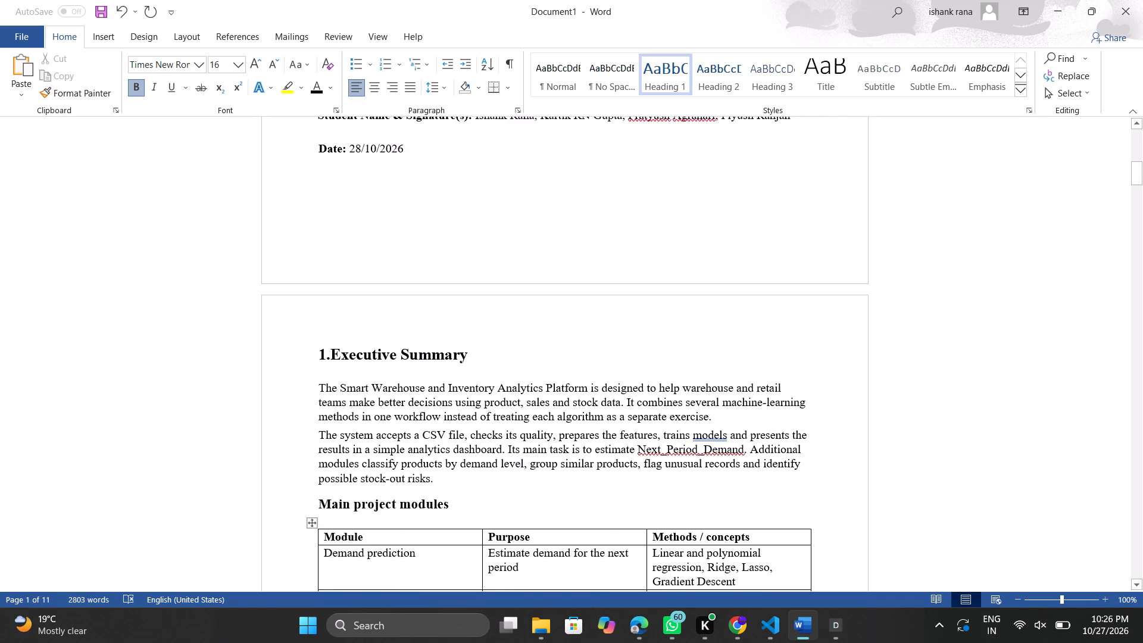
scroll(328, 224, down, 1)
drag(320, 299, 488, 642)
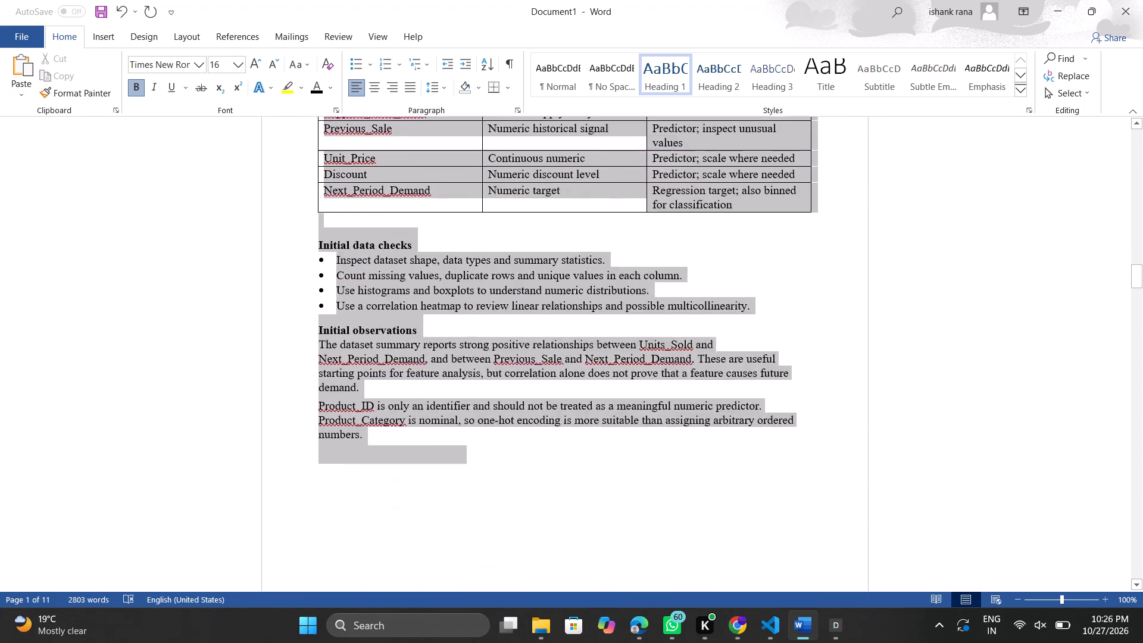
drag(488, 642, 488, 641)
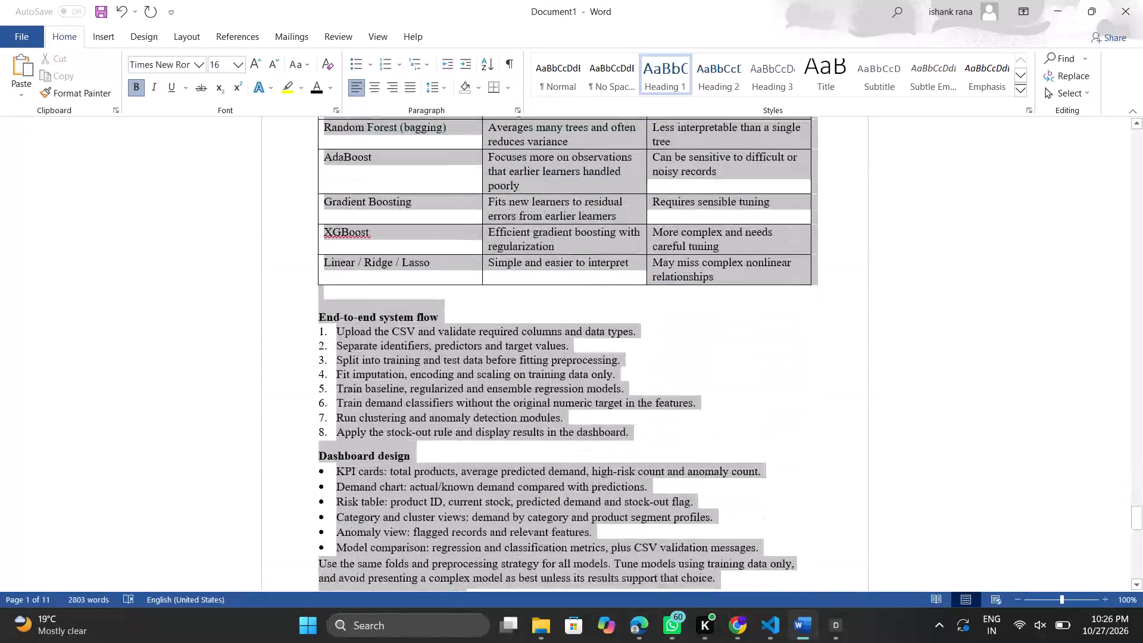
drag(488, 641, 482, 642)
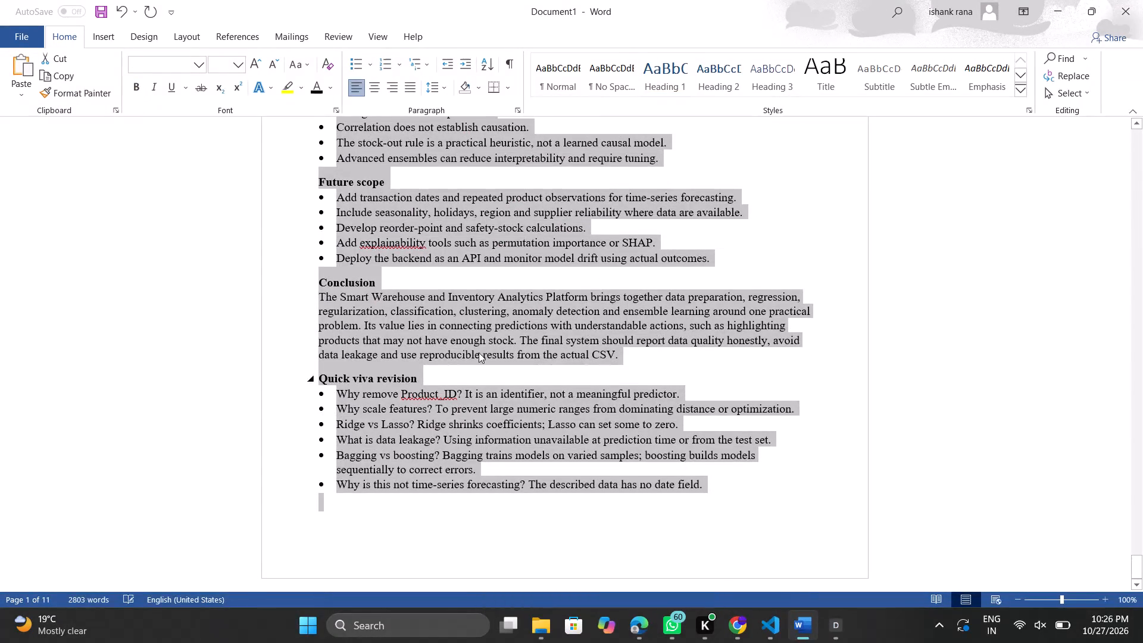
click(407, 90)
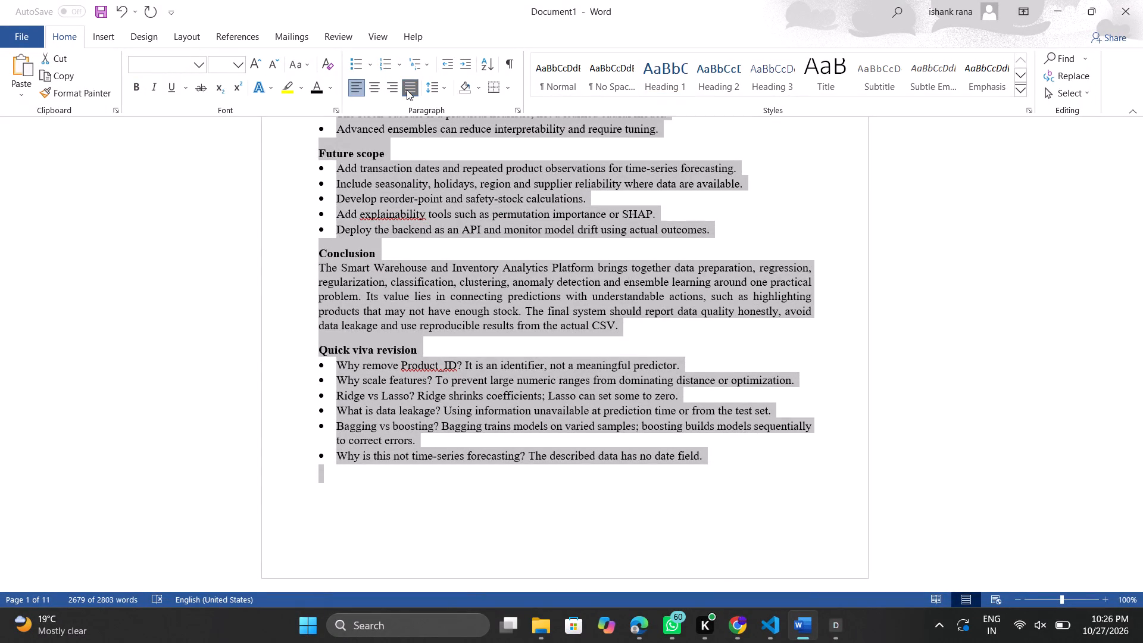
Set the line spacing of the selected report text to 1.15.
click(444, 92)
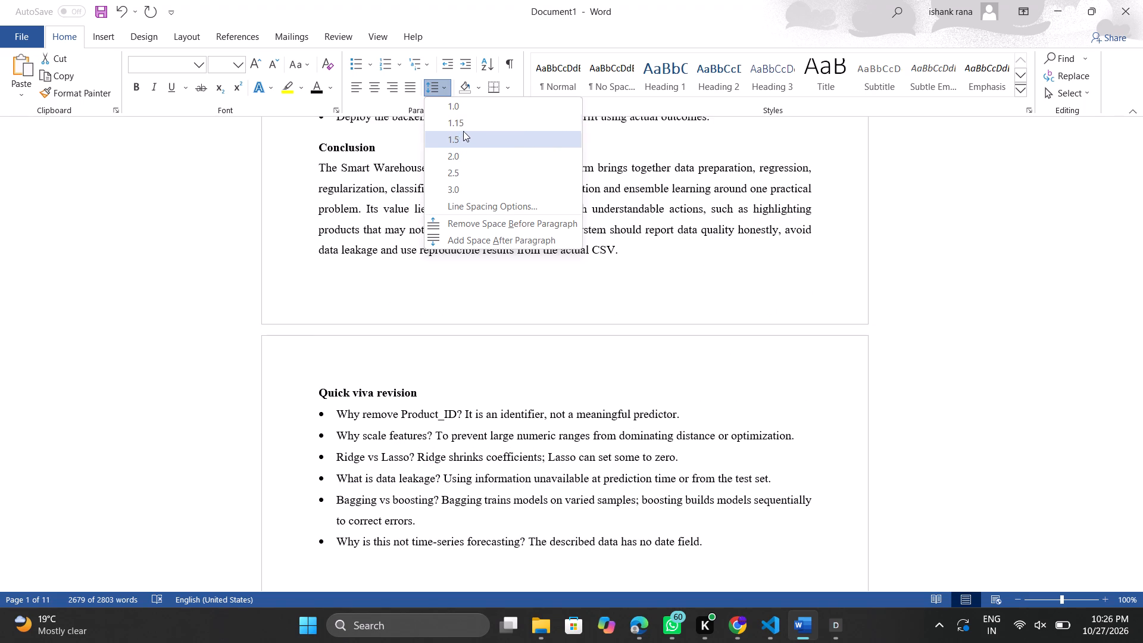
click(463, 129)
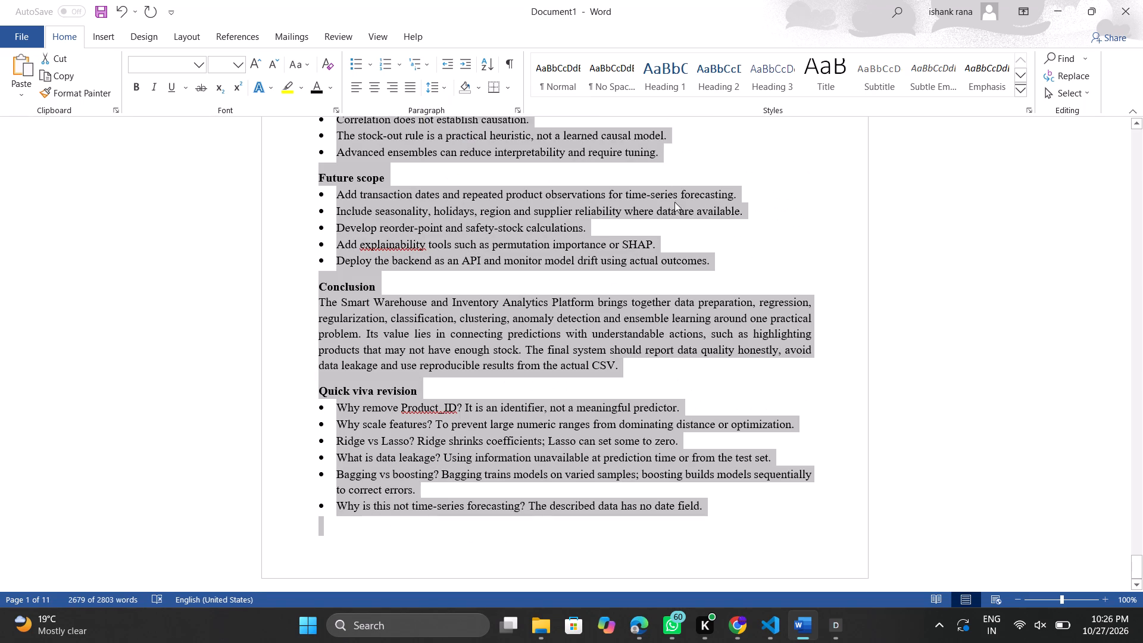
click(730, 226)
Review the justified and respaced report from its last page back to the Executive Summary section, checking headings, tables and gaps.
scroll(679, 208, up, 2)
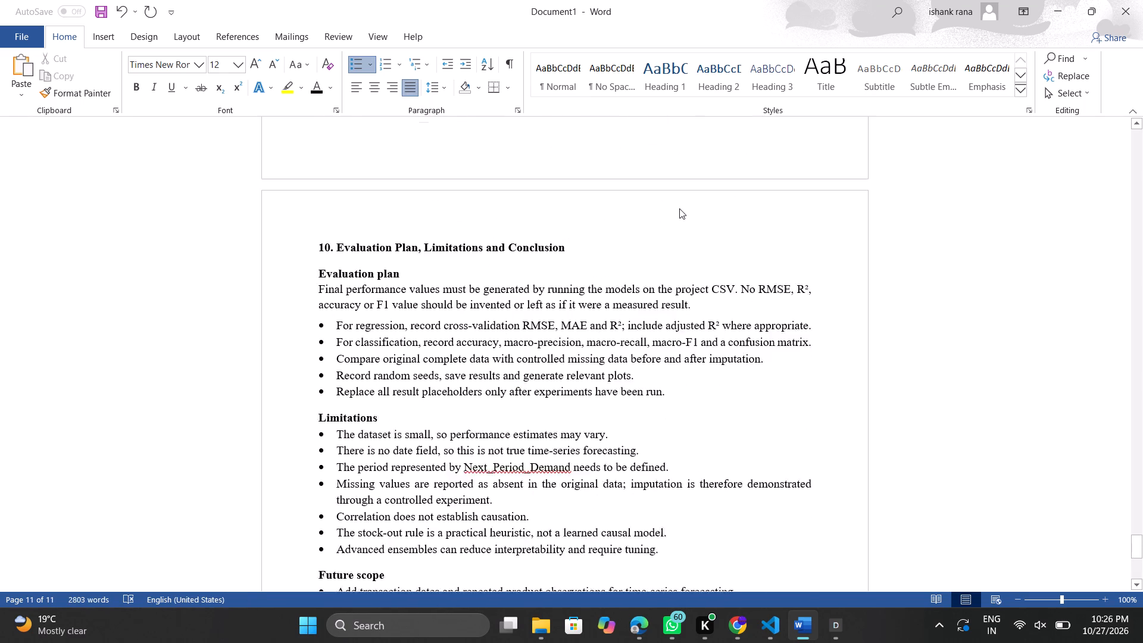
scroll(679, 208, up, 2)
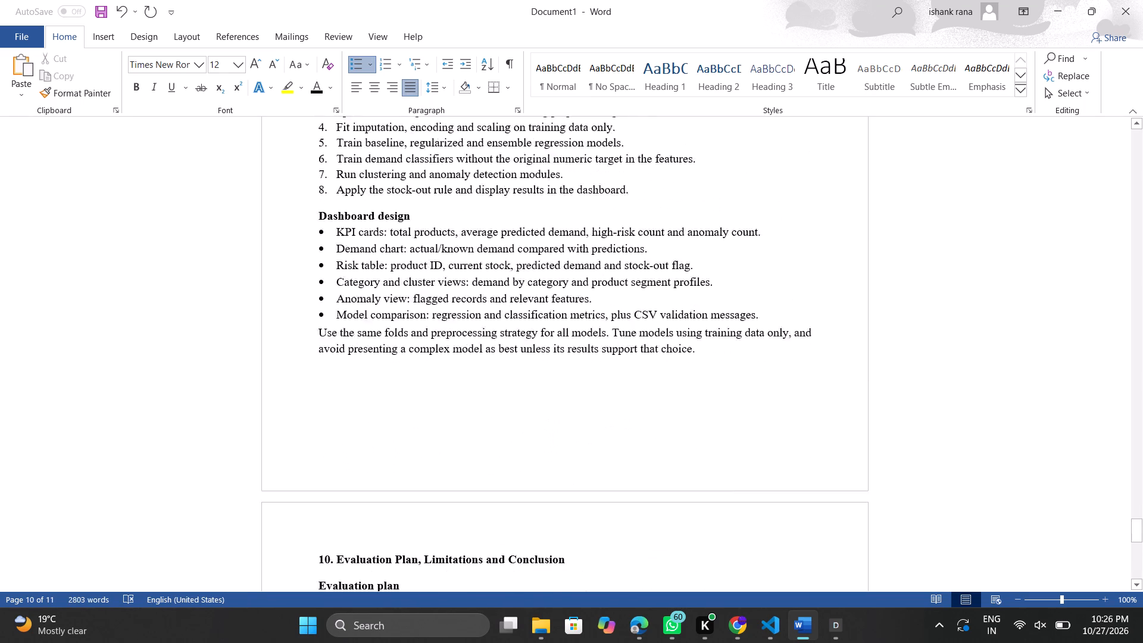
scroll(679, 208, up, 2)
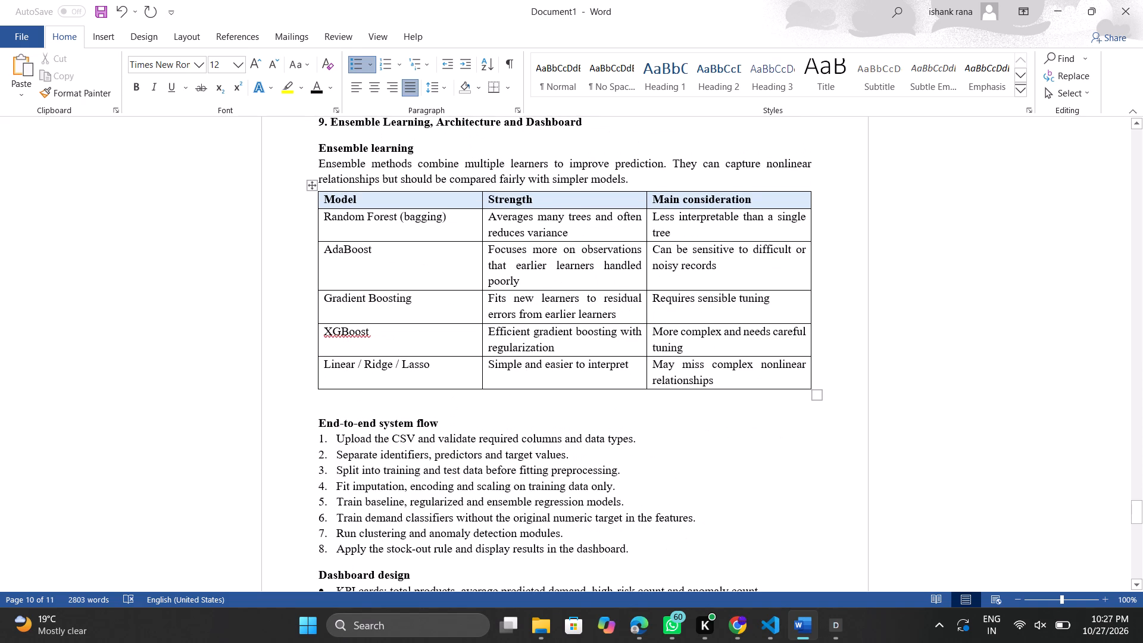
click(679, 208)
scroll(679, 208, up, 3)
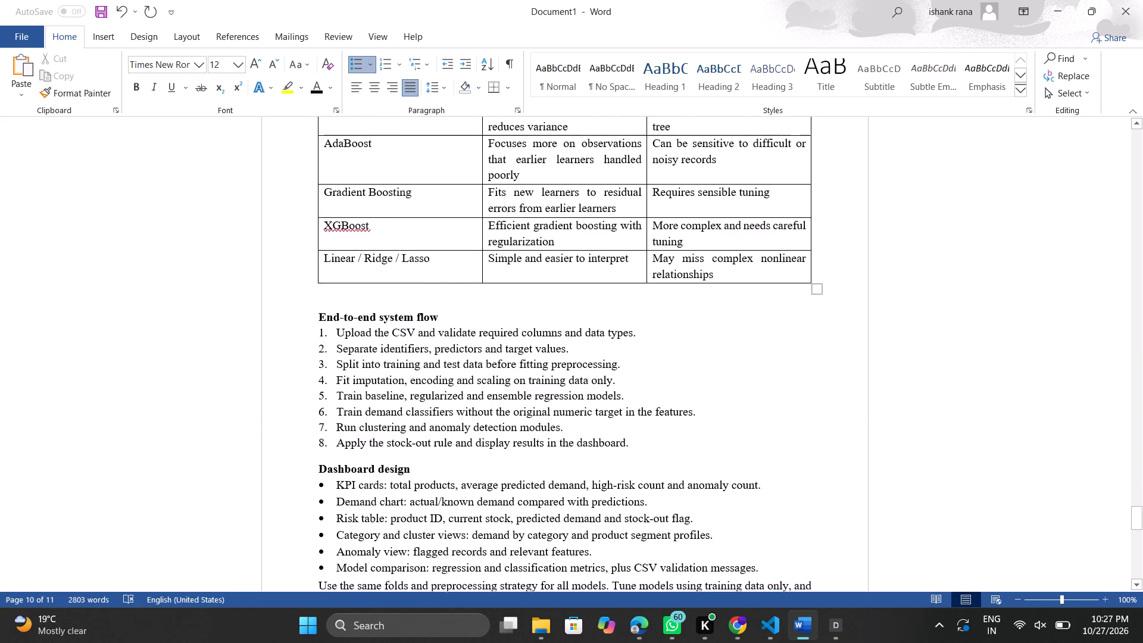
scroll(679, 208, up, 3)
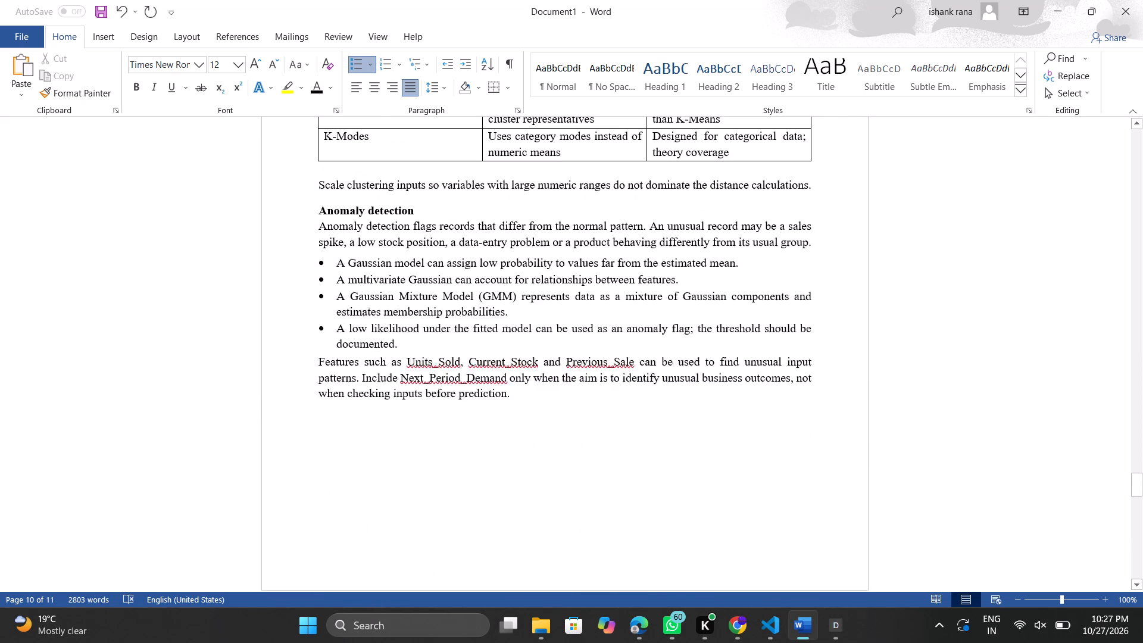
scroll(679, 208, up, 3)
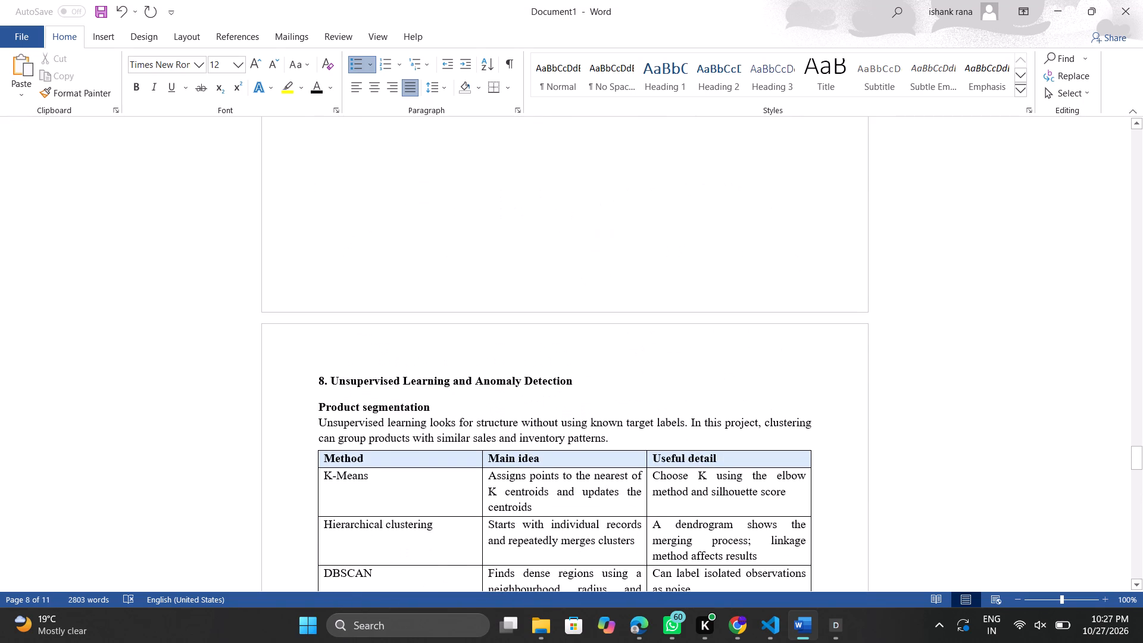
scroll(679, 208, up, 4)
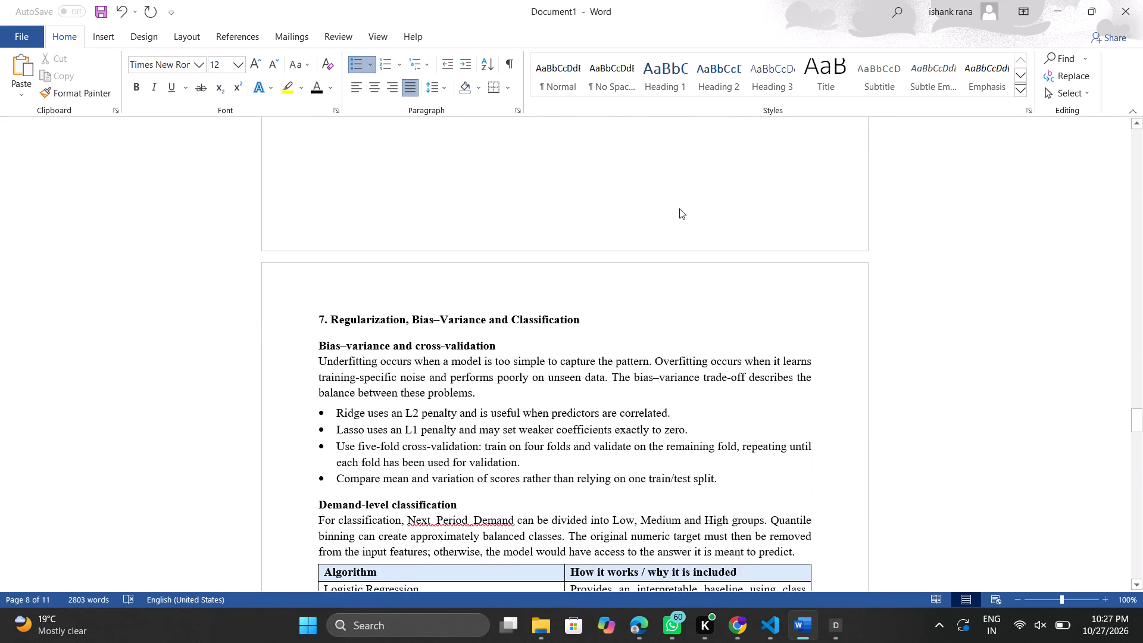
scroll(679, 208, up, 4)
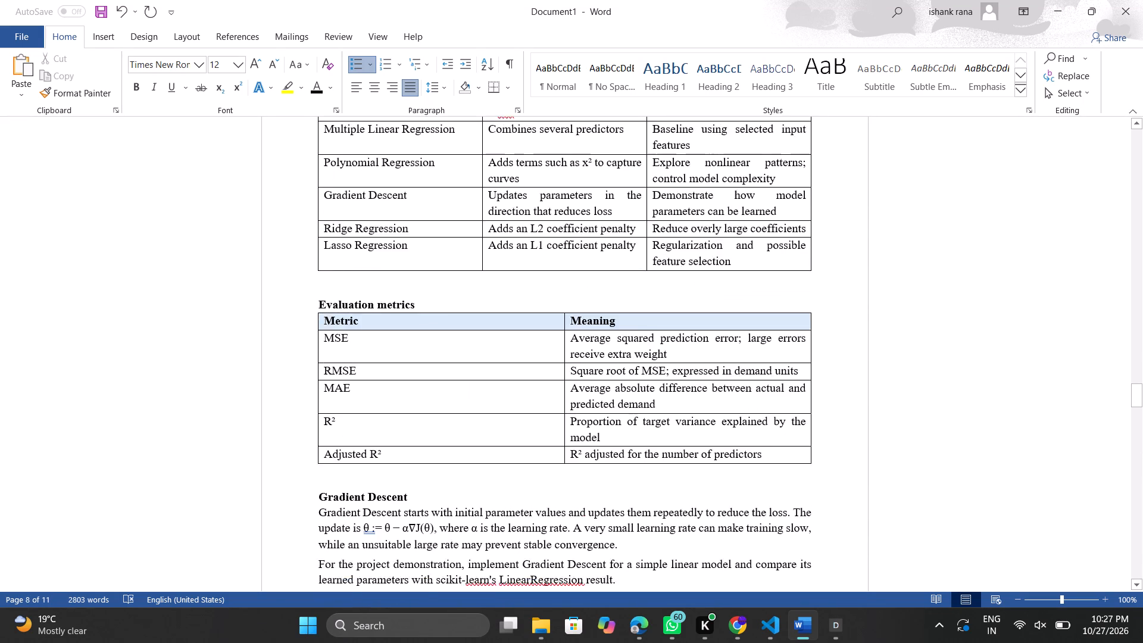
scroll(679, 208, up, 5)
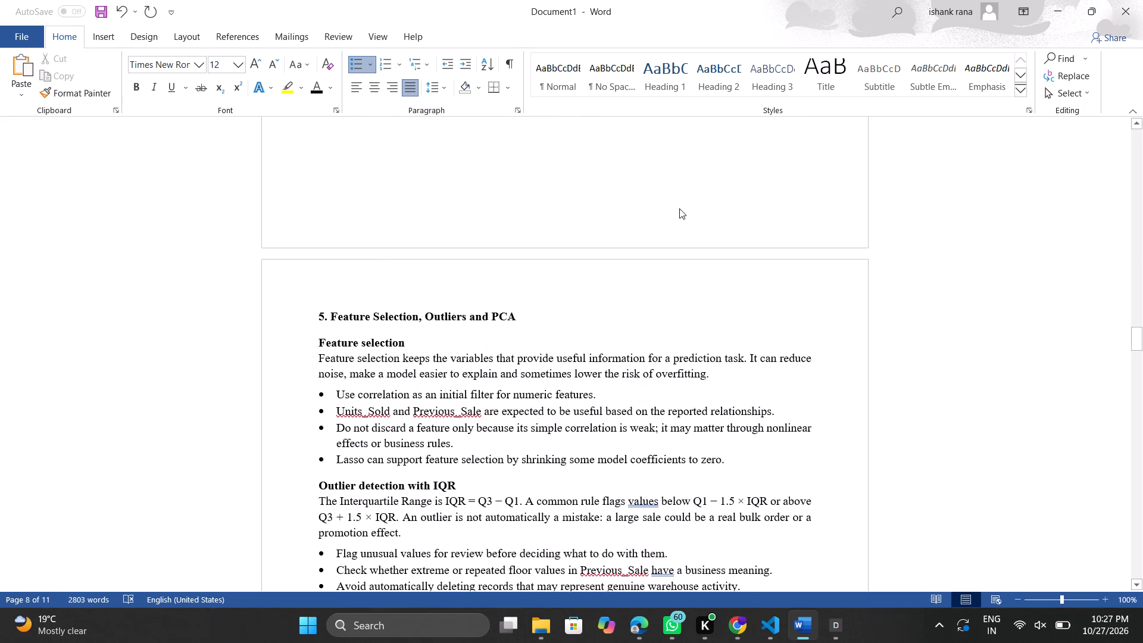
scroll(679, 208, up, 5)
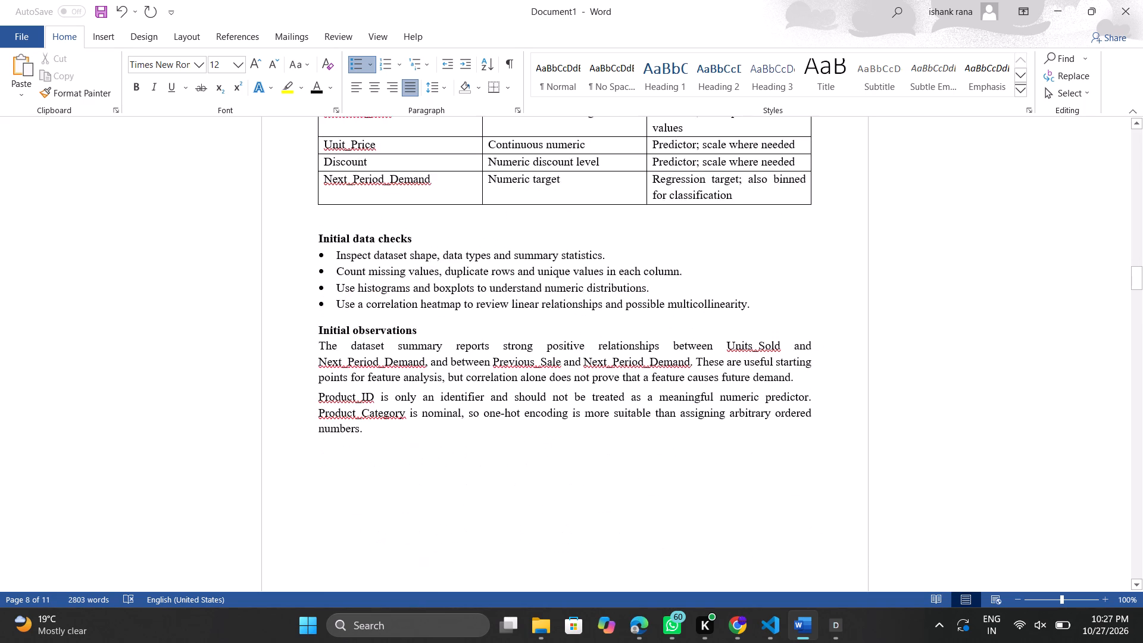
scroll(679, 208, up, 5)
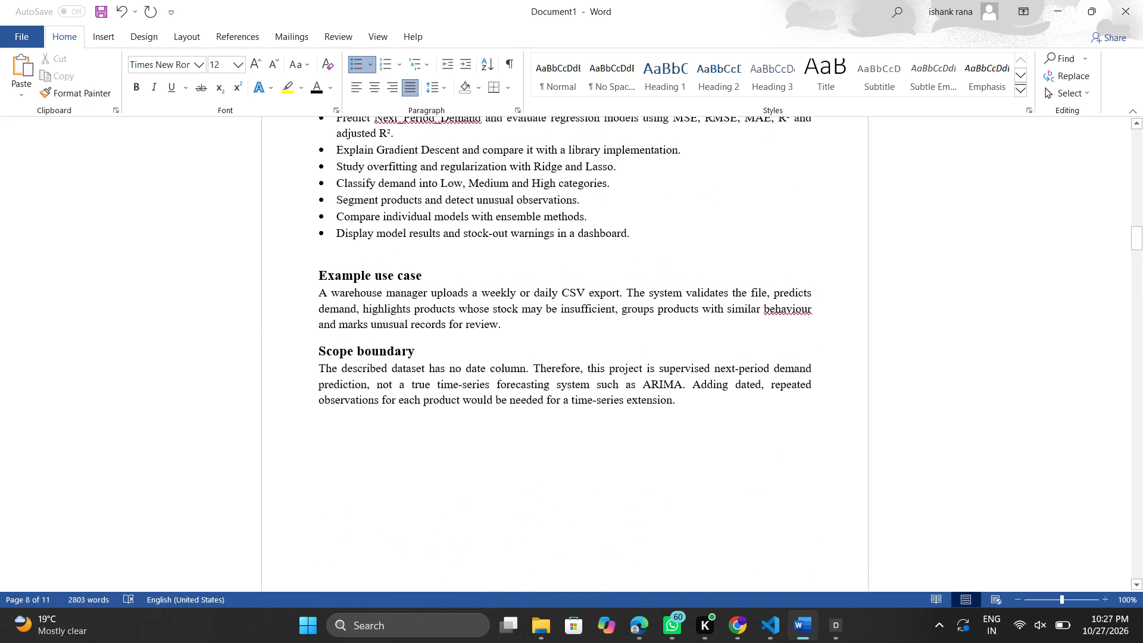
scroll(679, 208, up, 3)
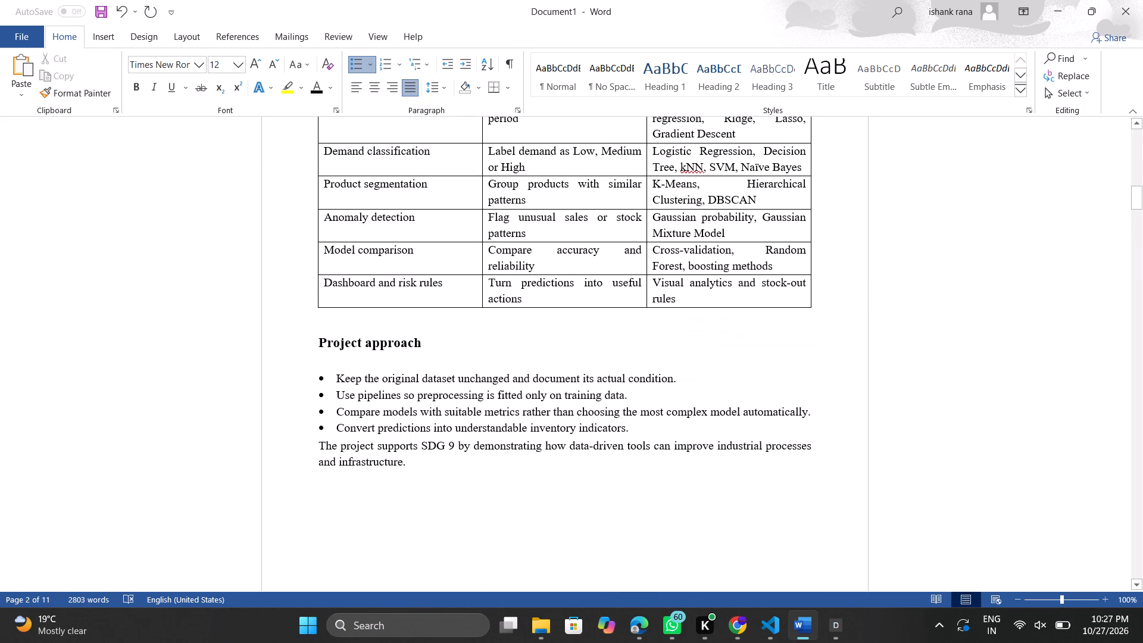
Remove the blank lines below the "Project approach", "Main project modules" and "1.Executive Summary" headings.
click(346, 367)
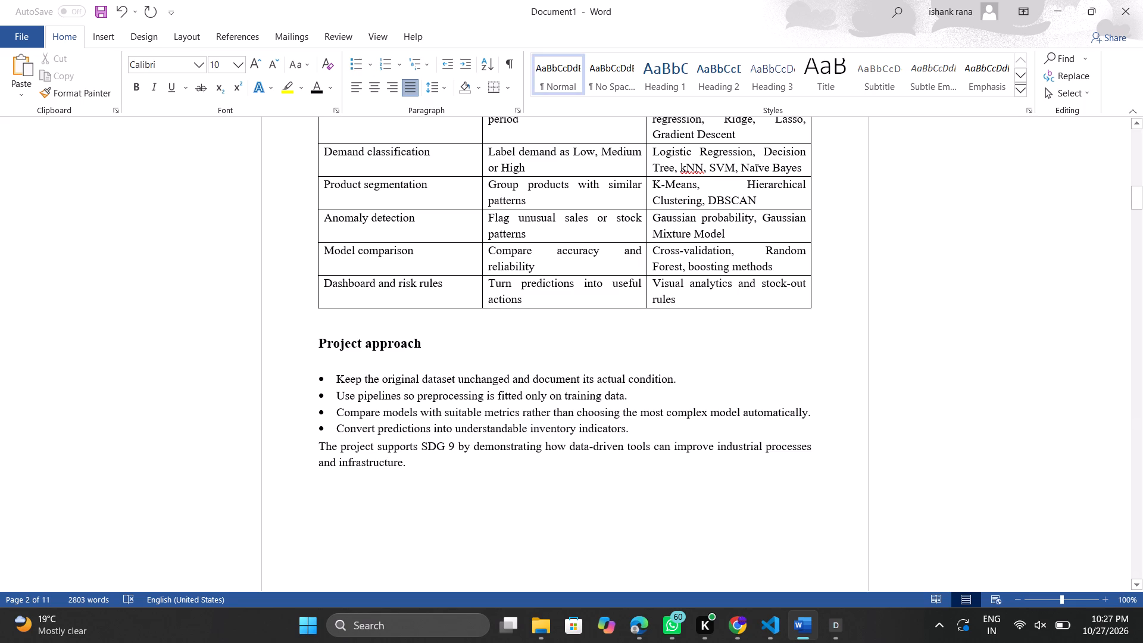
key(BackSpace)
scroll(346, 367, up, 1)
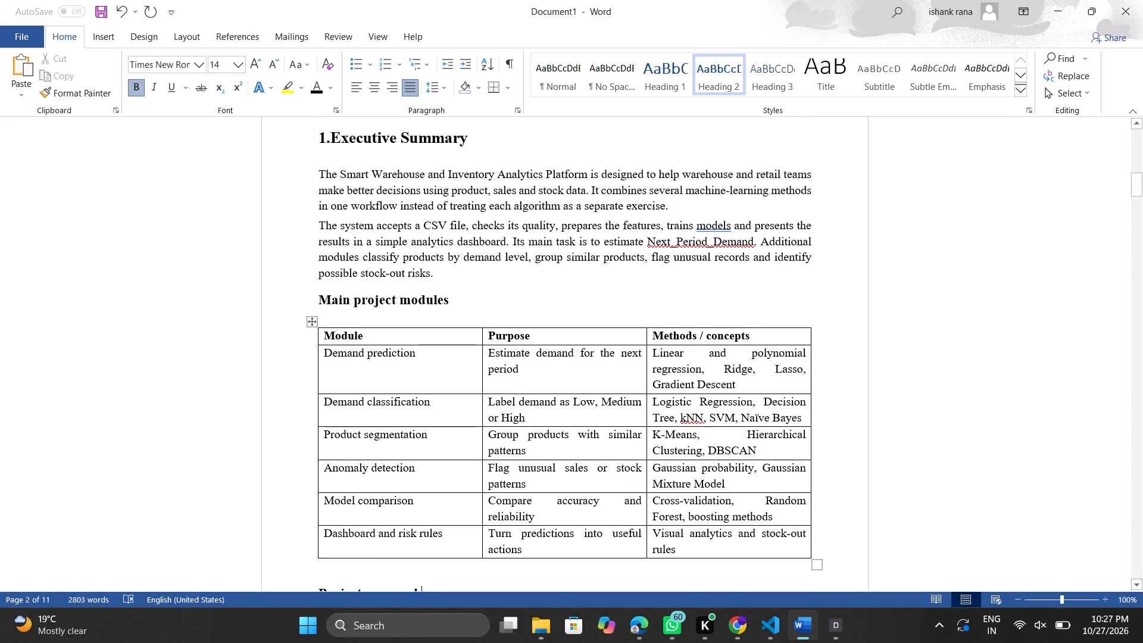
click(351, 315)
key(BackSpace)
scroll(351, 315, up, 1)
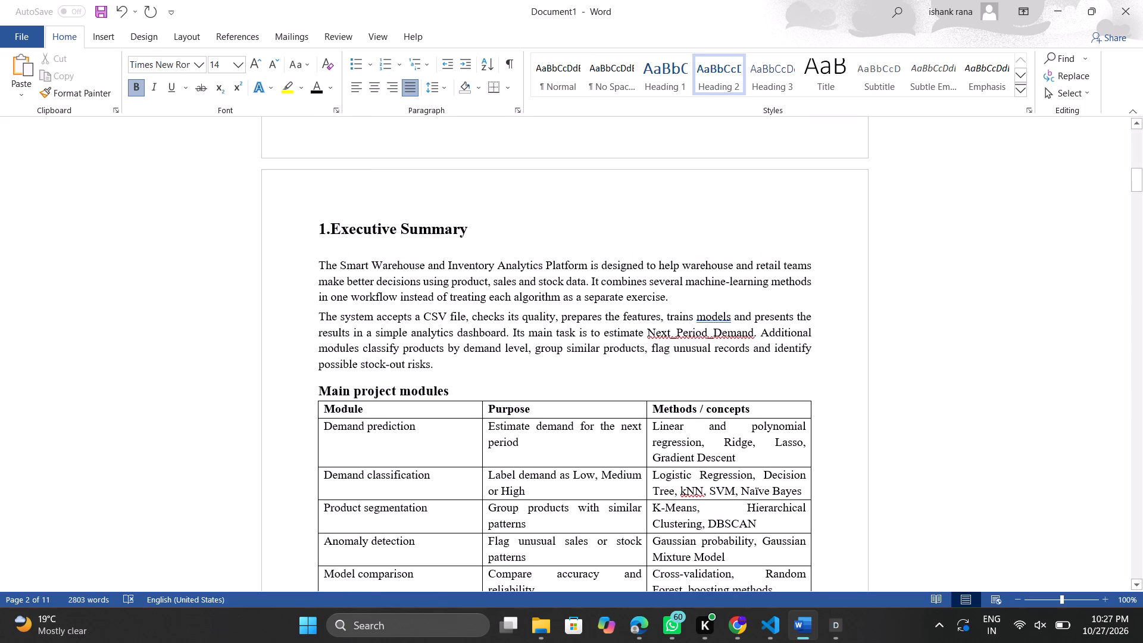
click(367, 246)
key(BackSpace)
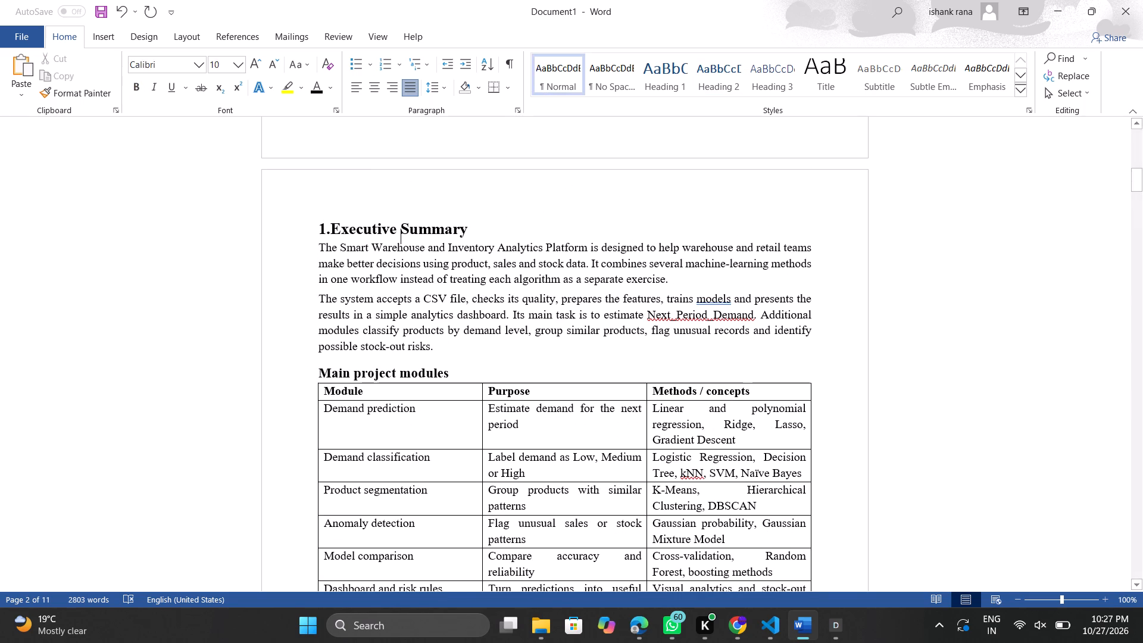
Set the "3. Dataset Description and Data Understanding" heading to 16 pt.
scroll(367, 246, down, 3)
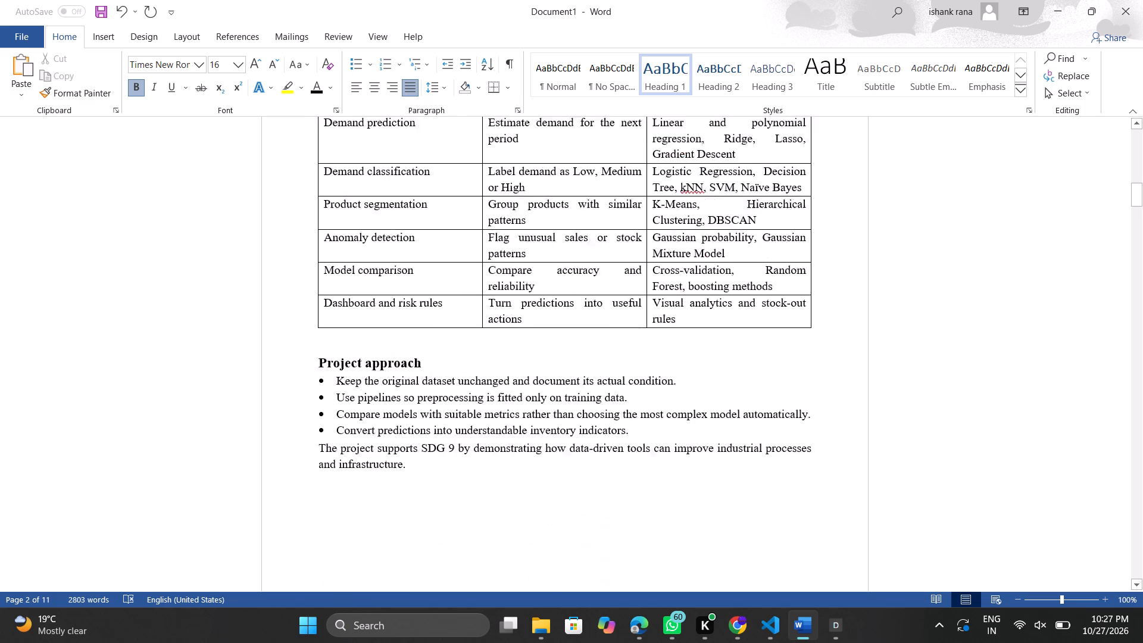
scroll(367, 246, down, 5)
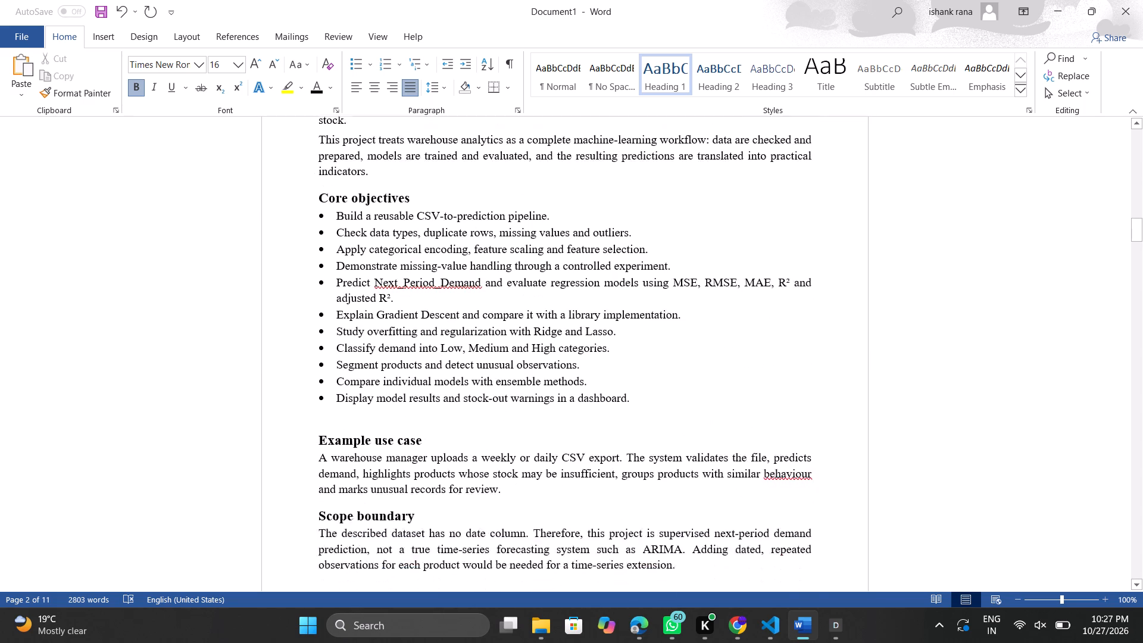
scroll(367, 246, down, 2)
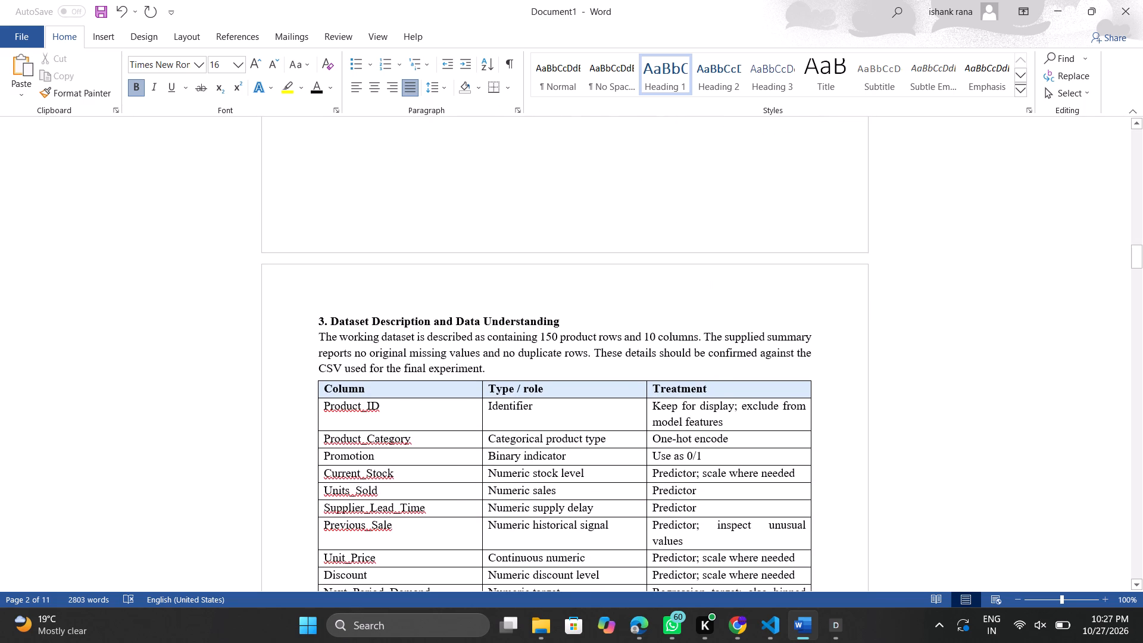
drag(563, 320, 306, 320)
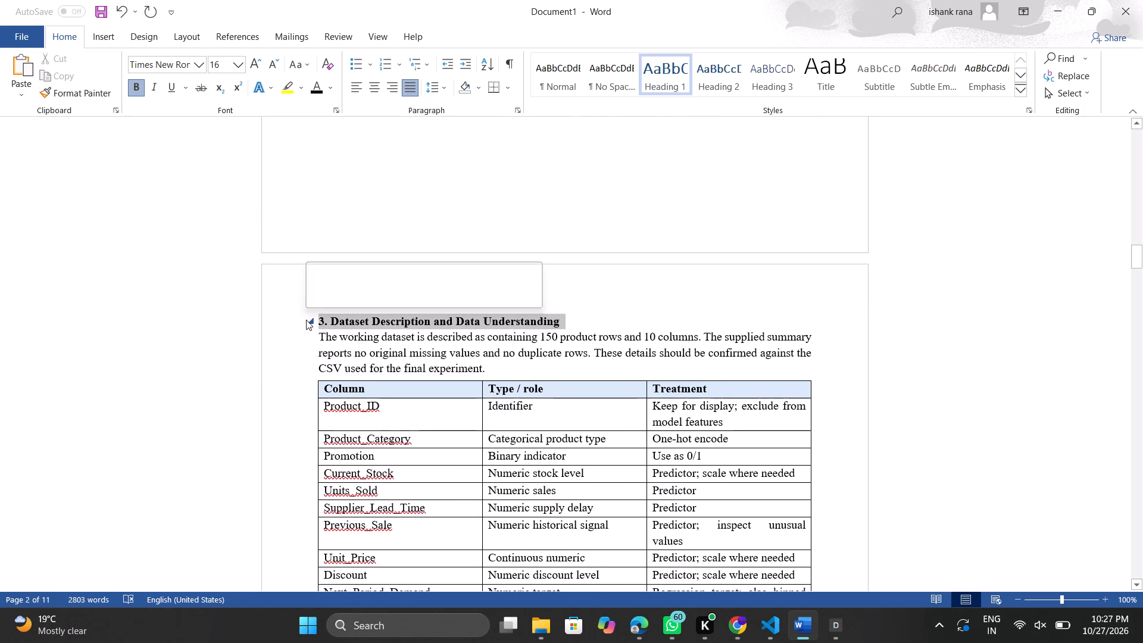
click(393, 273)
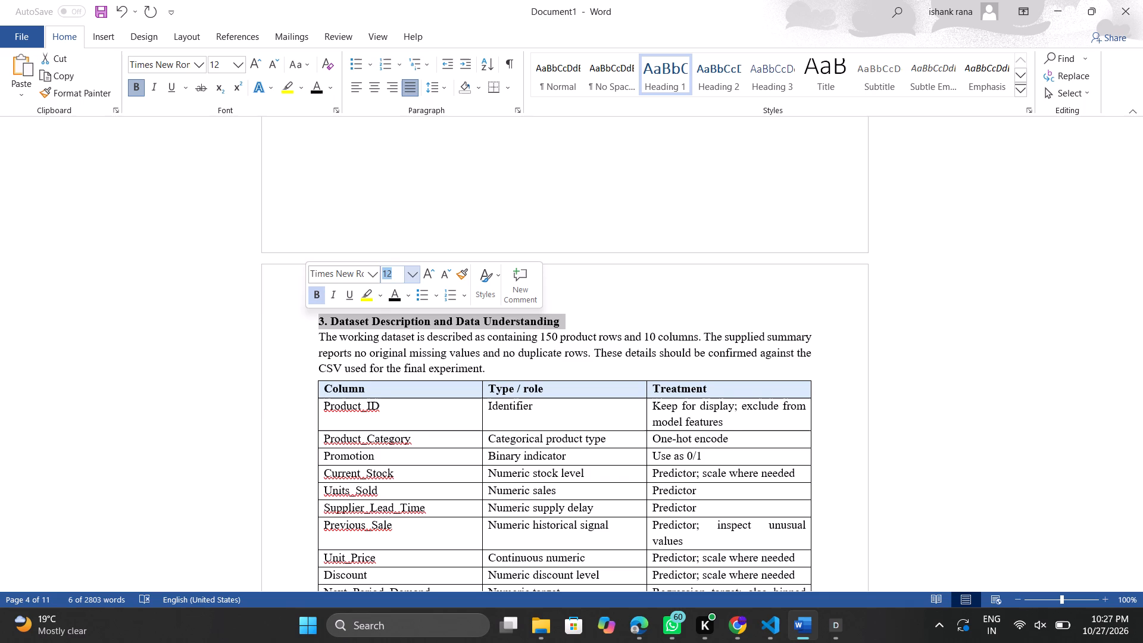
text(16)
key(Return)
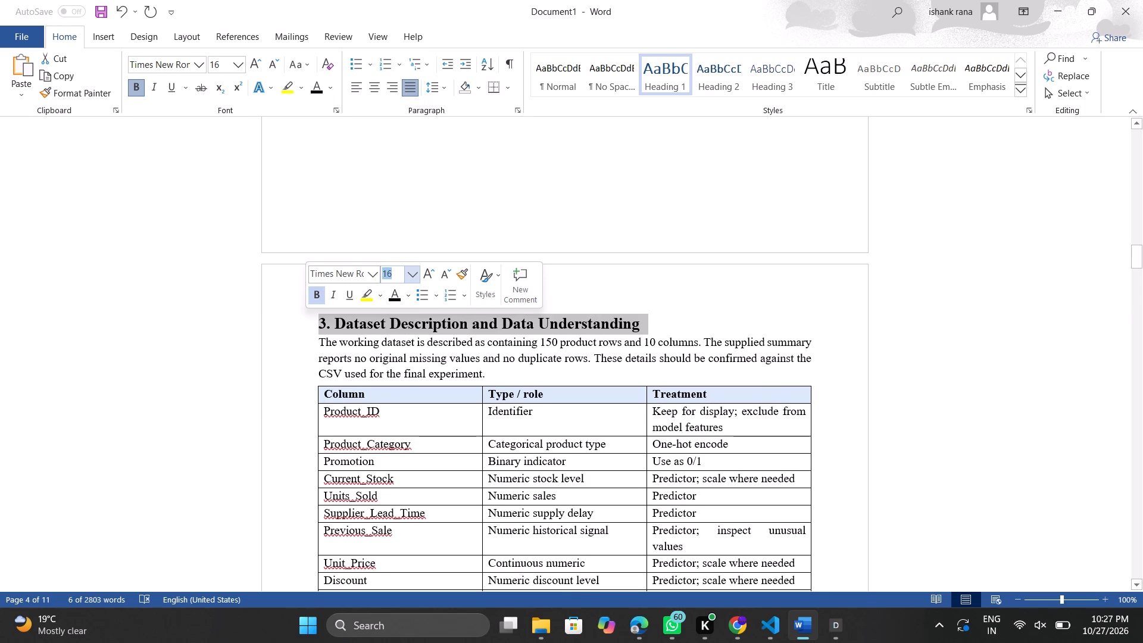
Insert one blank line between the section 3 introductory paragraph and the dataset column table.
click(492, 374)
key(Return)
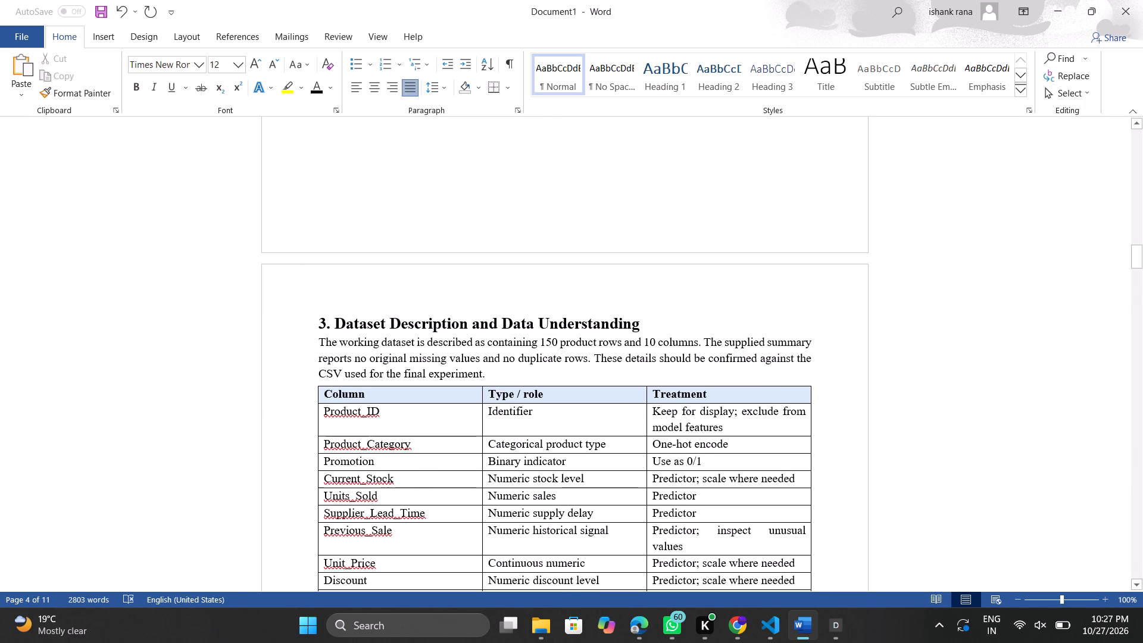
Apply the plain black-bordered grid table style without header shading to the dataset column table in section 3.
scroll(492, 374, down, 1)
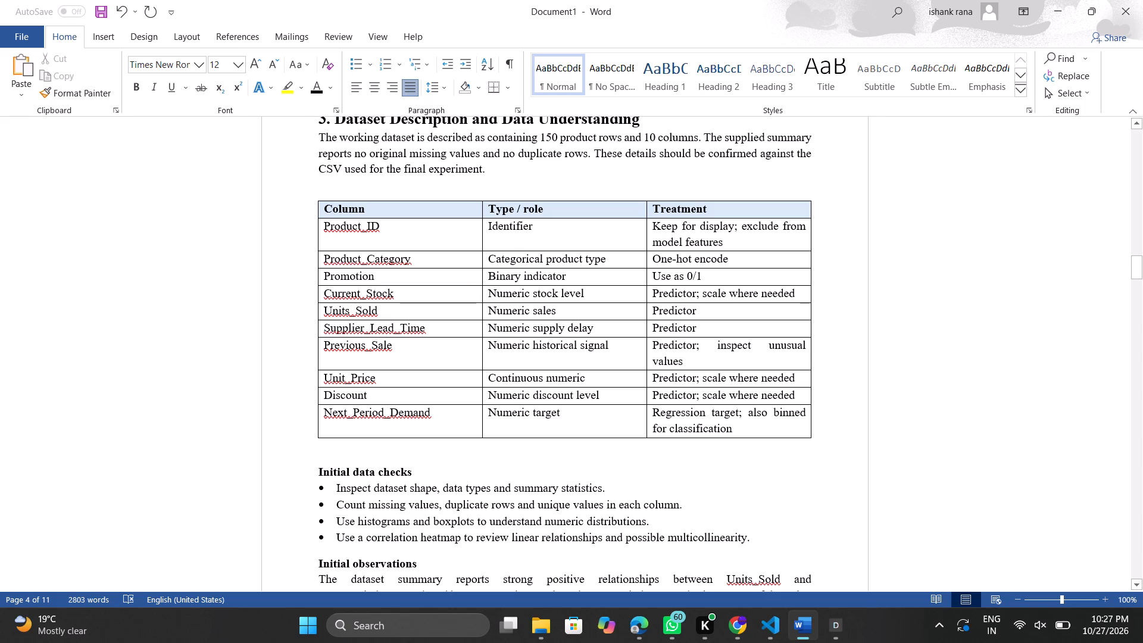
click(313, 194)
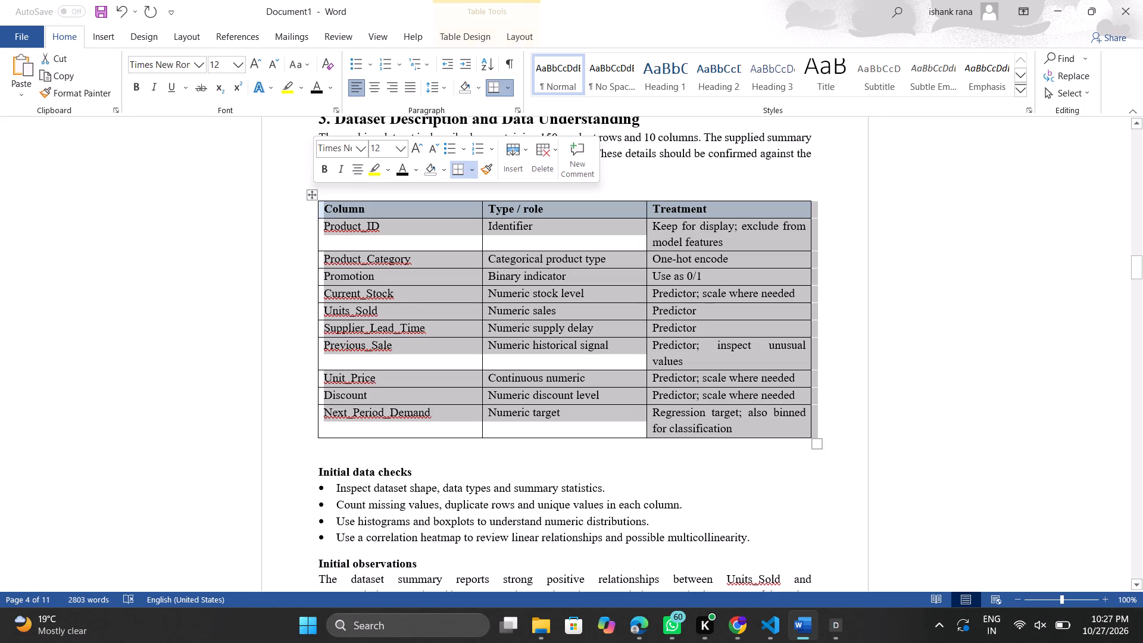
click(464, 38)
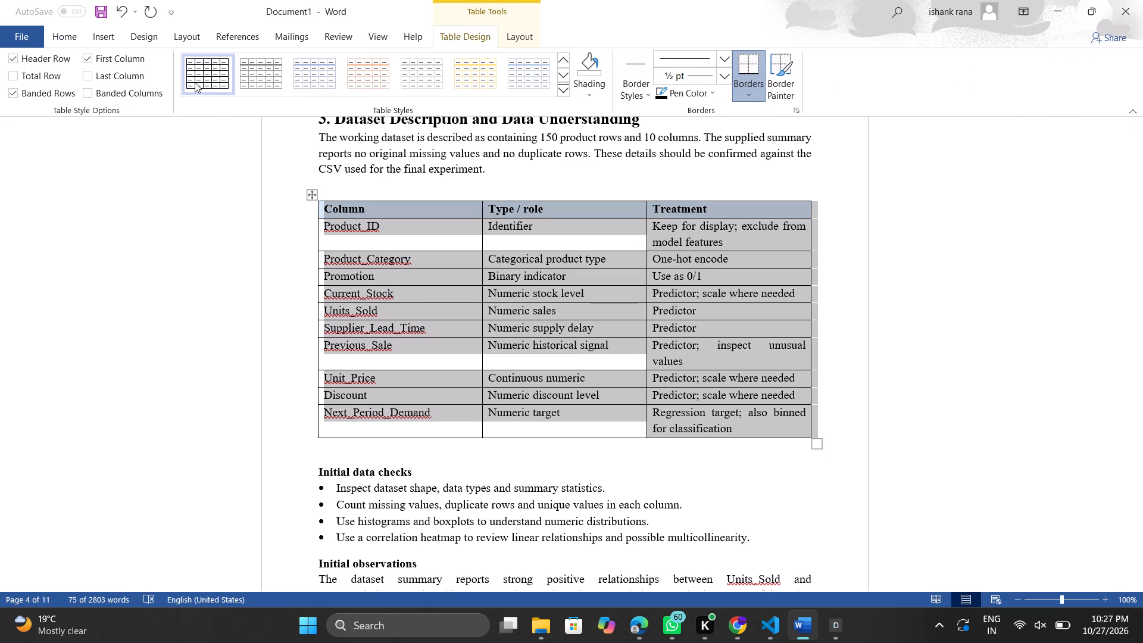
click(195, 82)
click(392, 186)
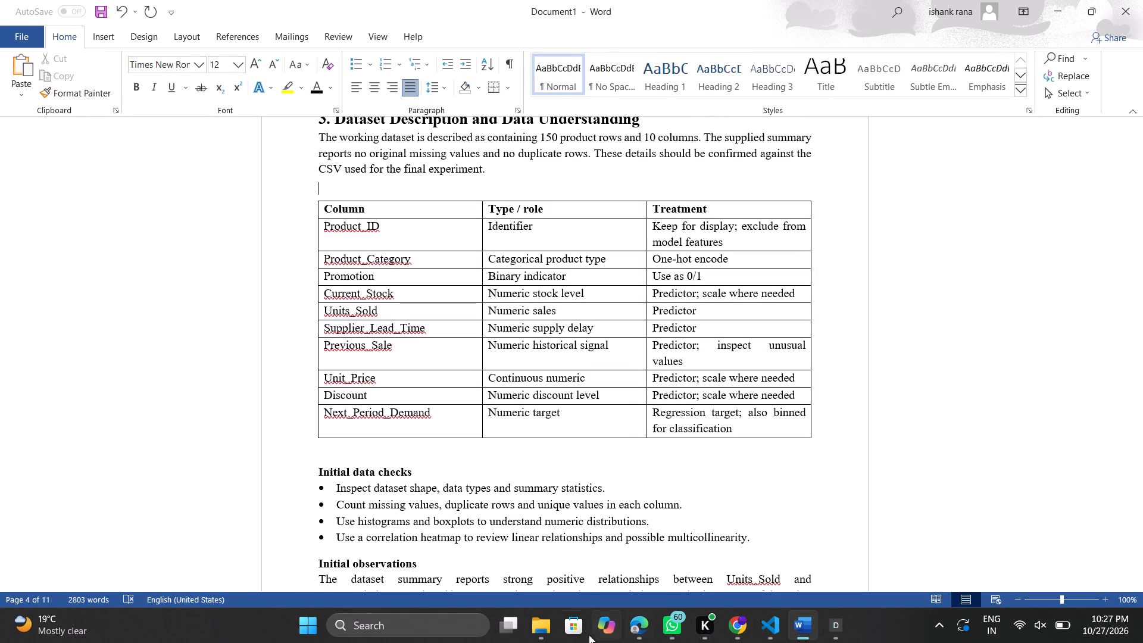
Switch to File Explorer and open the sample_warehouse_data (1) file from the ml folder in Excel.
click(548, 635)
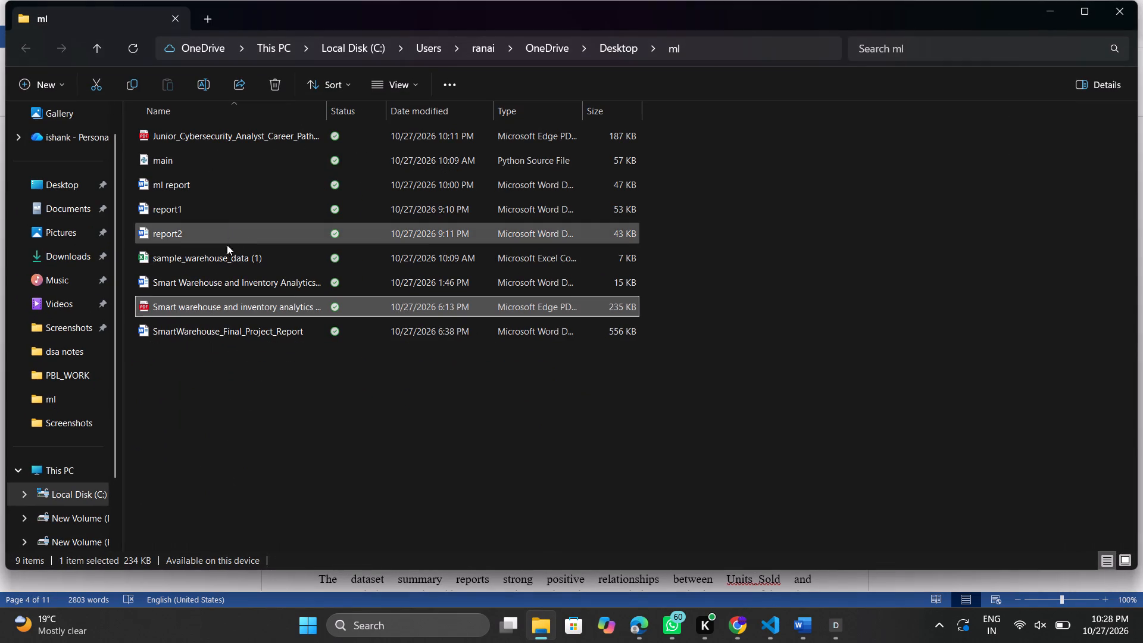
double_click(221, 254)
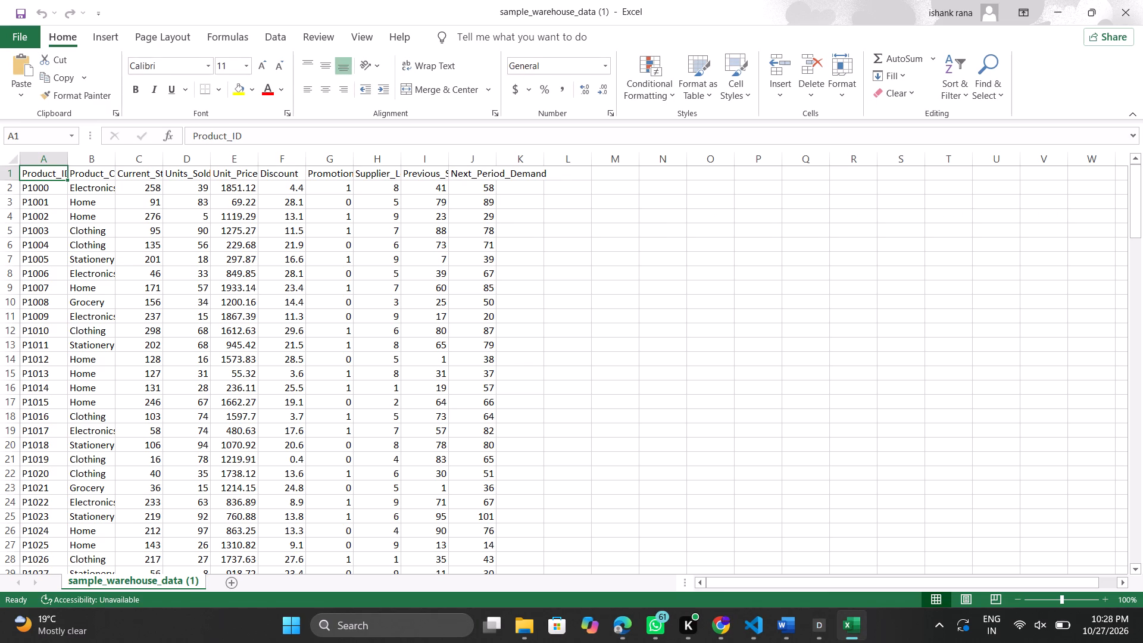
Try to select the header cells in row 1, starting beside Product_ID and reaching Units_Sold.
drag(70, 176, 171, 177)
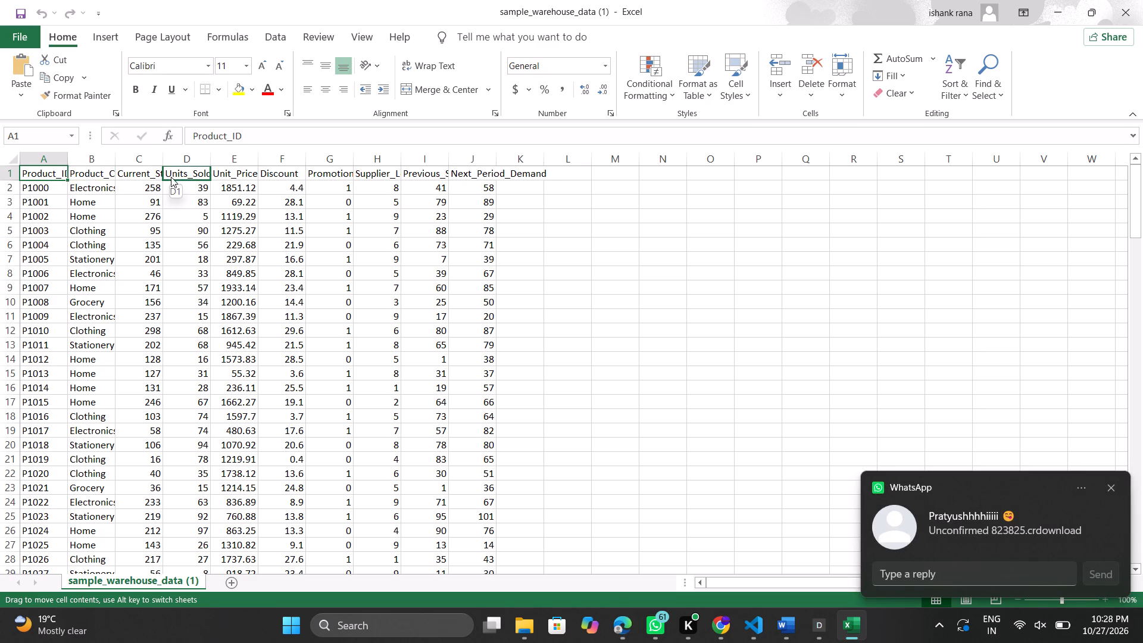
Move the Product_ID header from cell A1 onto cell B1, replacing the existing Product_Category header.
drag(171, 177, 95, 179)
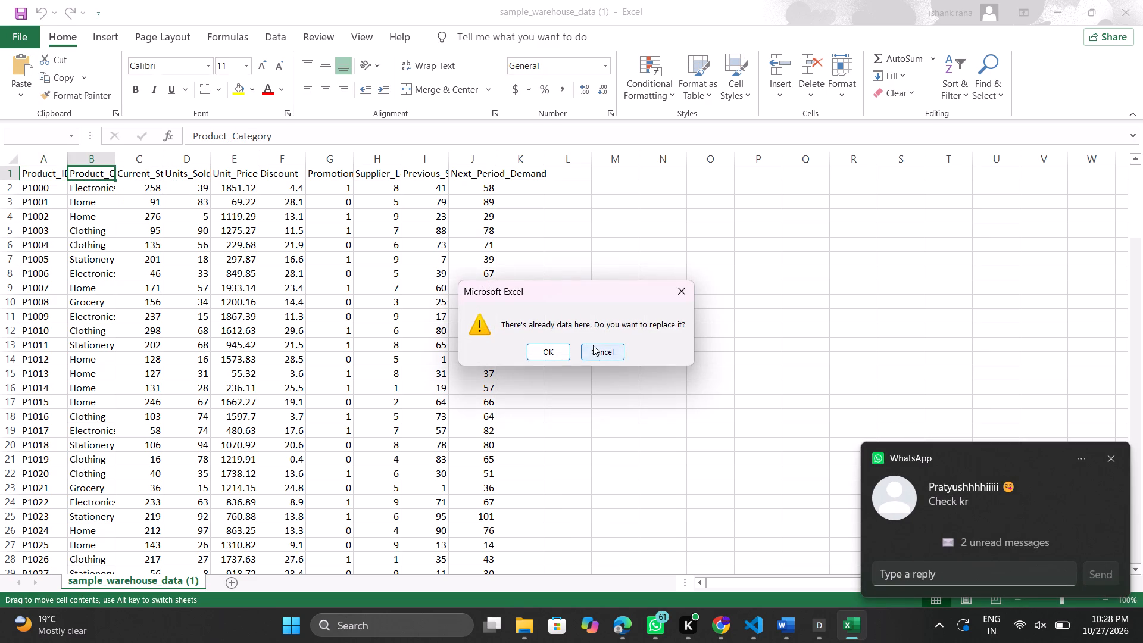
click(557, 352)
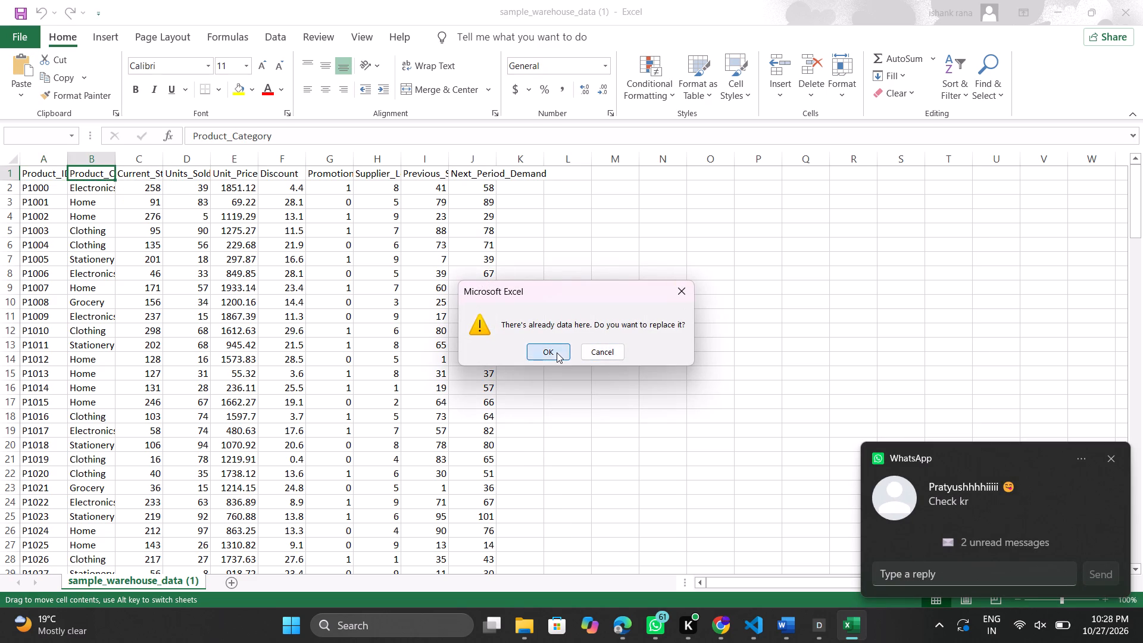
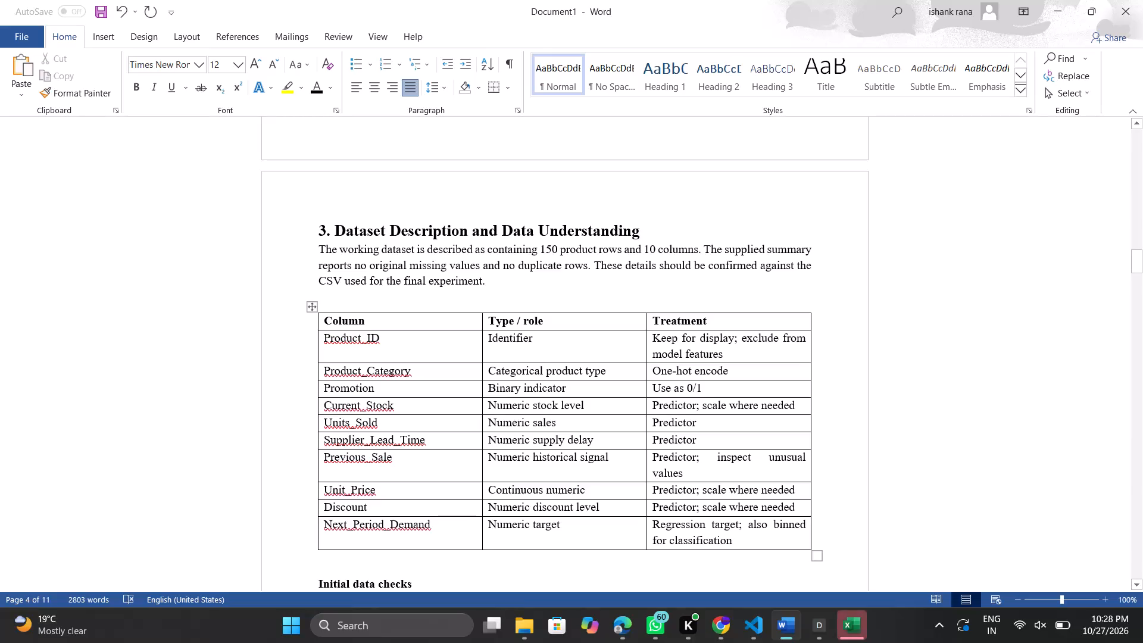
Set the font size of the "Initial data checks" subheading below the dataset column table to 14.
scroll(499, 432, down, 1)
drag(427, 360, 301, 364)
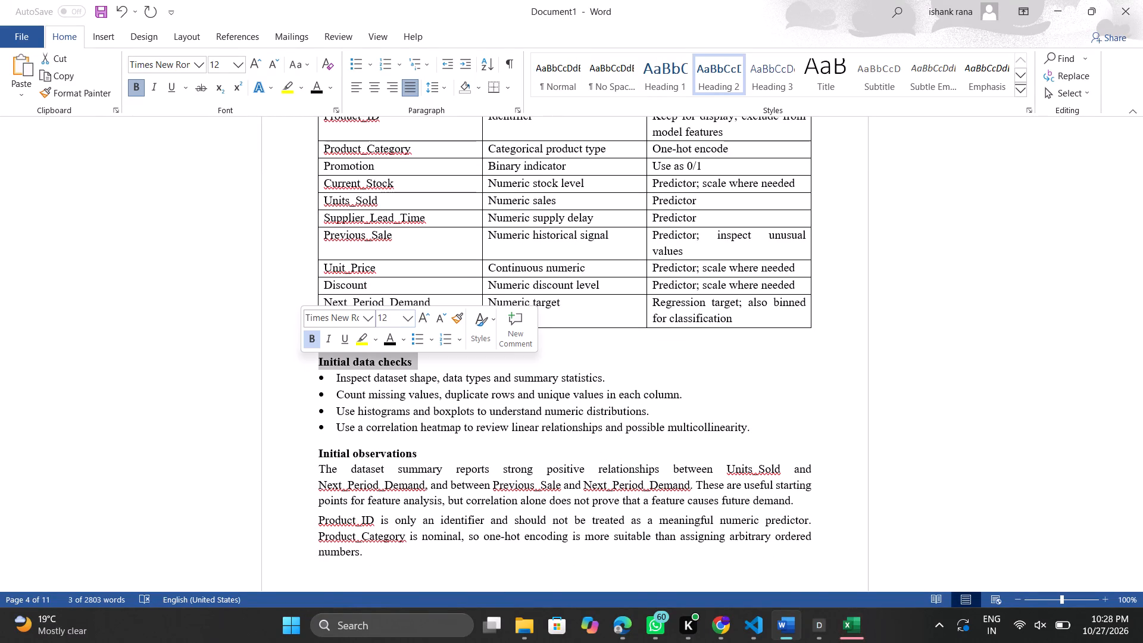
click(386, 317)
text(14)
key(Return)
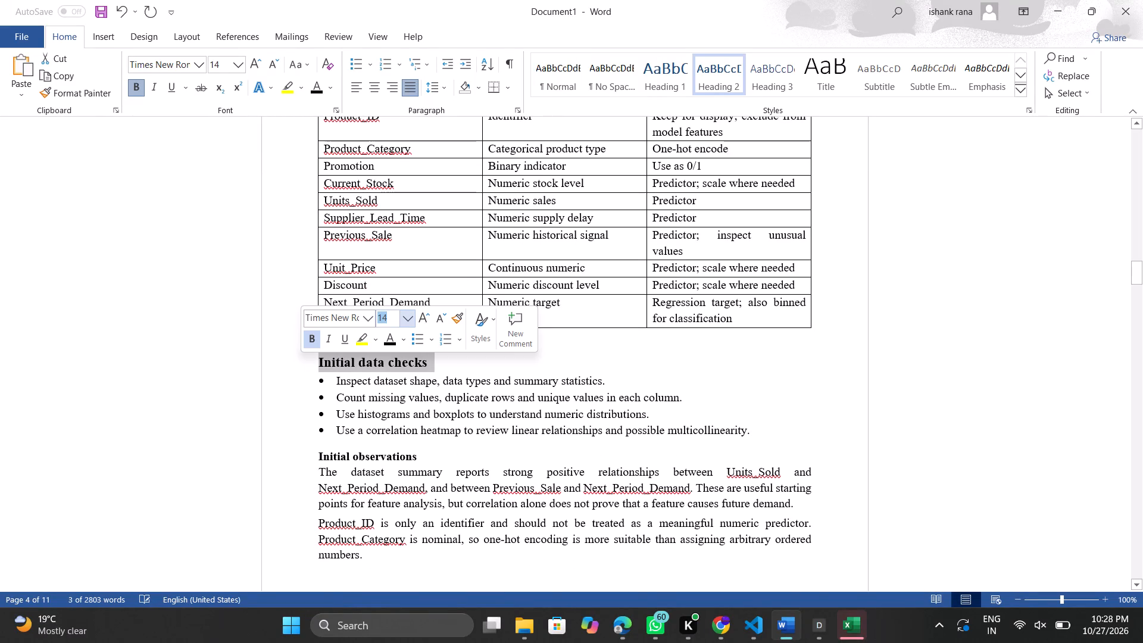
Set the font size of the "Initial observations" subheading in section 3 to 14.
drag(423, 452, 317, 450)
click(408, 404)
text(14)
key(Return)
click(602, 459)
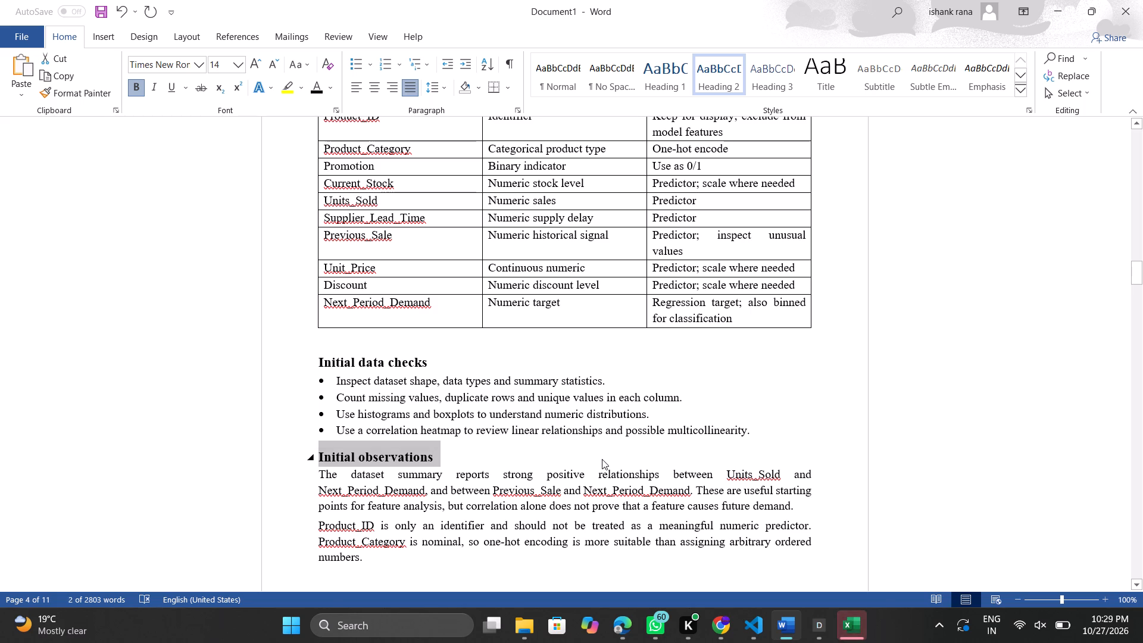
Set the "4. Data Preprocessing and Missing-Value Experiment" heading to 16 pt.
scroll(602, 459, down, 3)
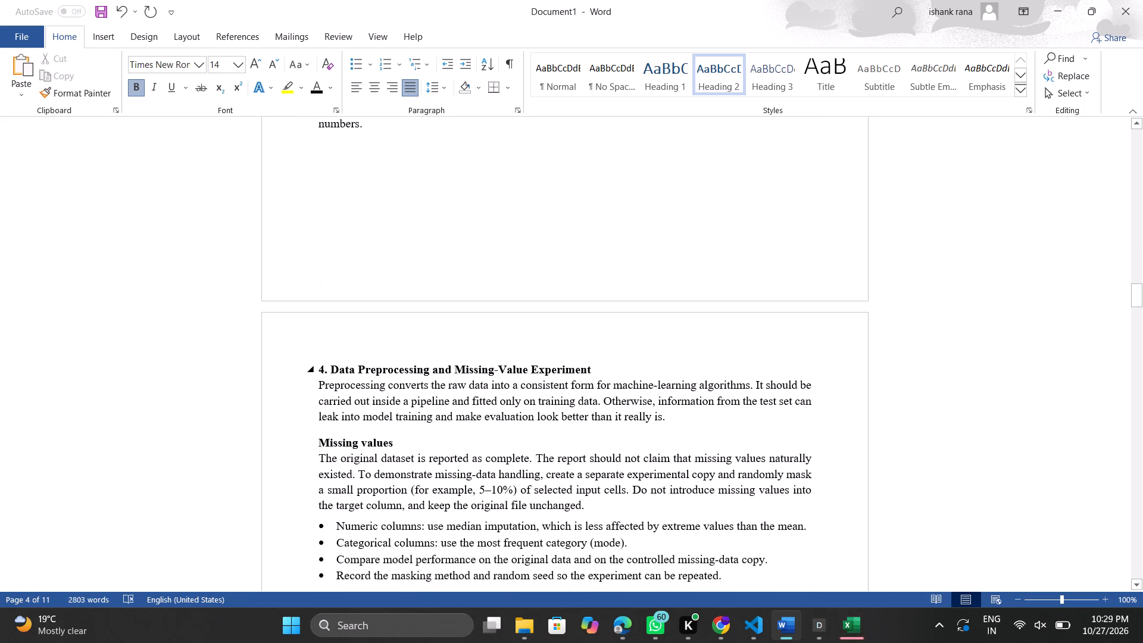
drag(610, 366, 313, 366)
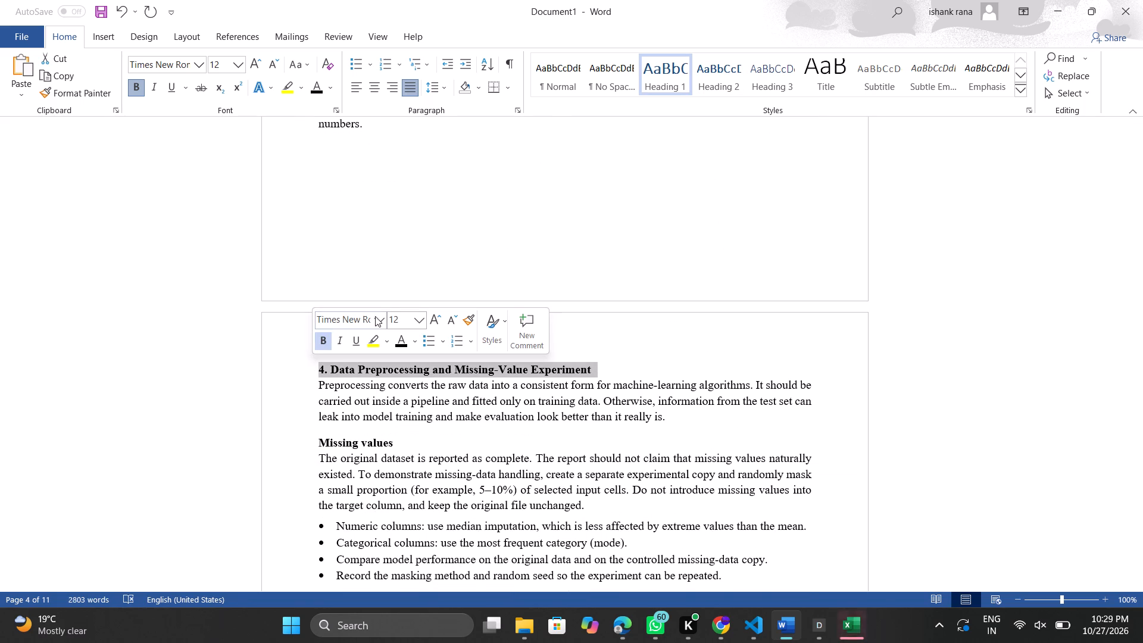
click(401, 314)
text(16)
key(Return)
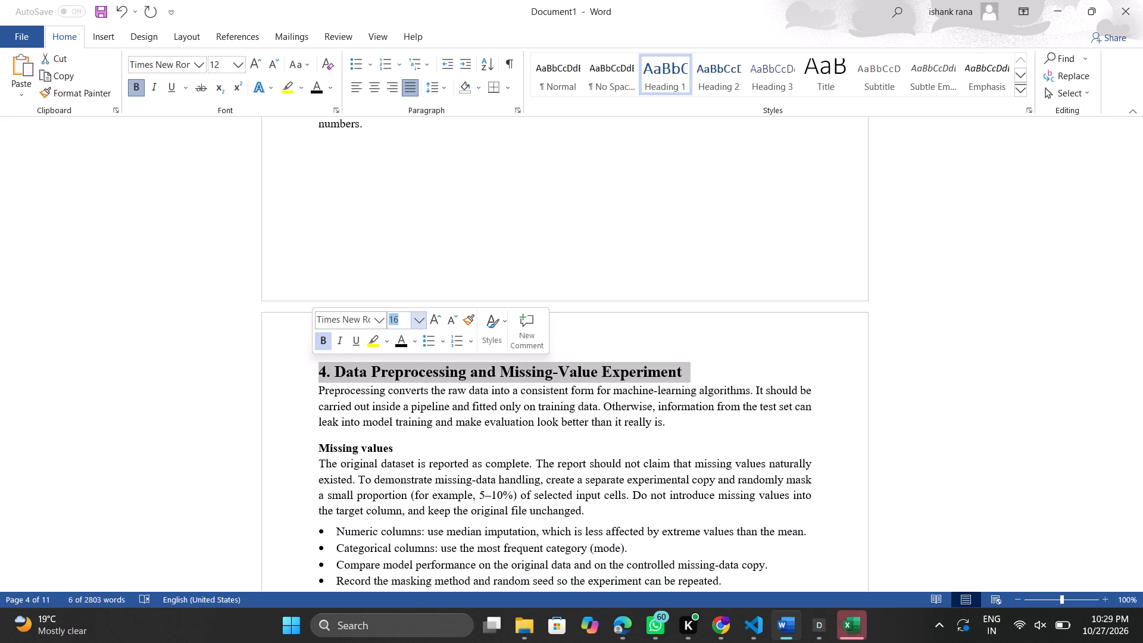
Set the "Missing values" subheading in section 4 to 14 pt.
drag(422, 447, 324, 447)
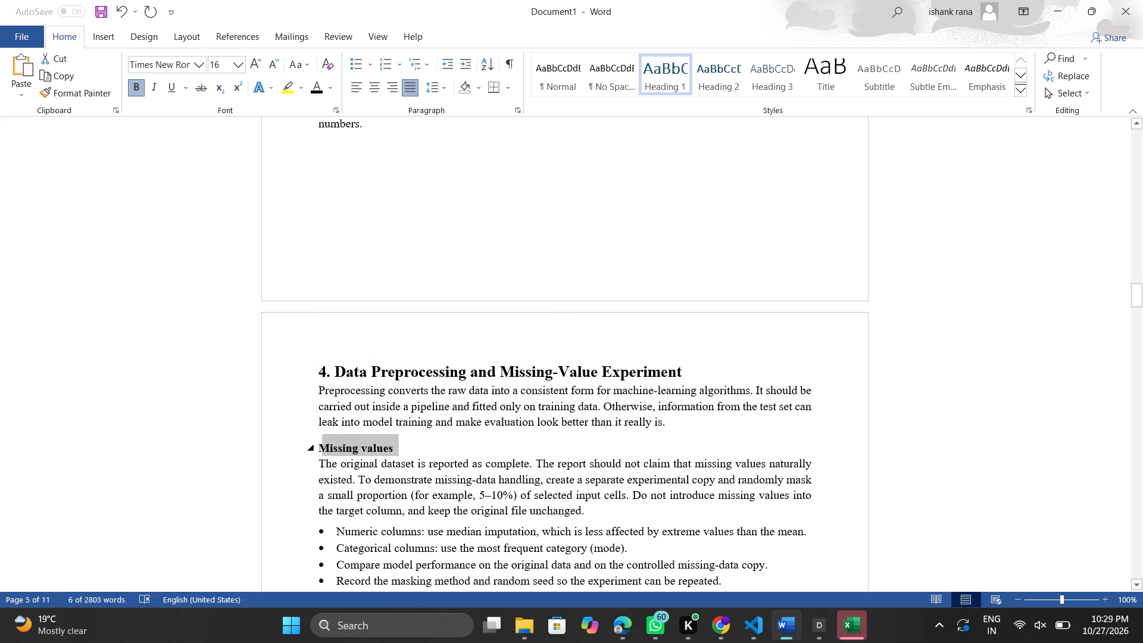
drag(324, 447, 321, 447)
click(411, 400)
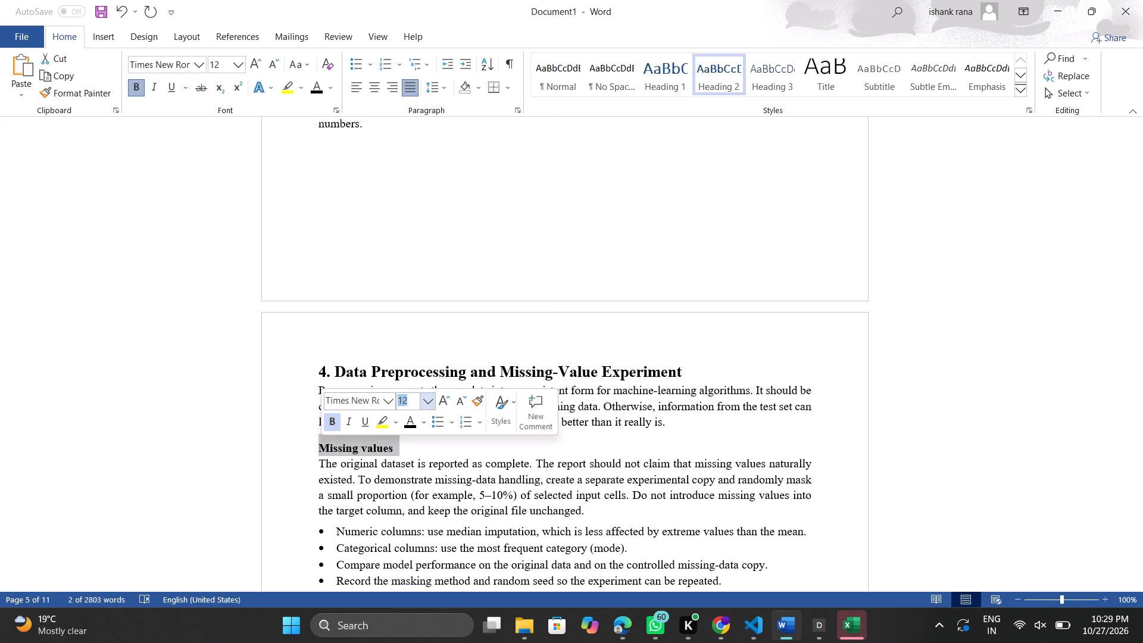
text(14)
key(Return)
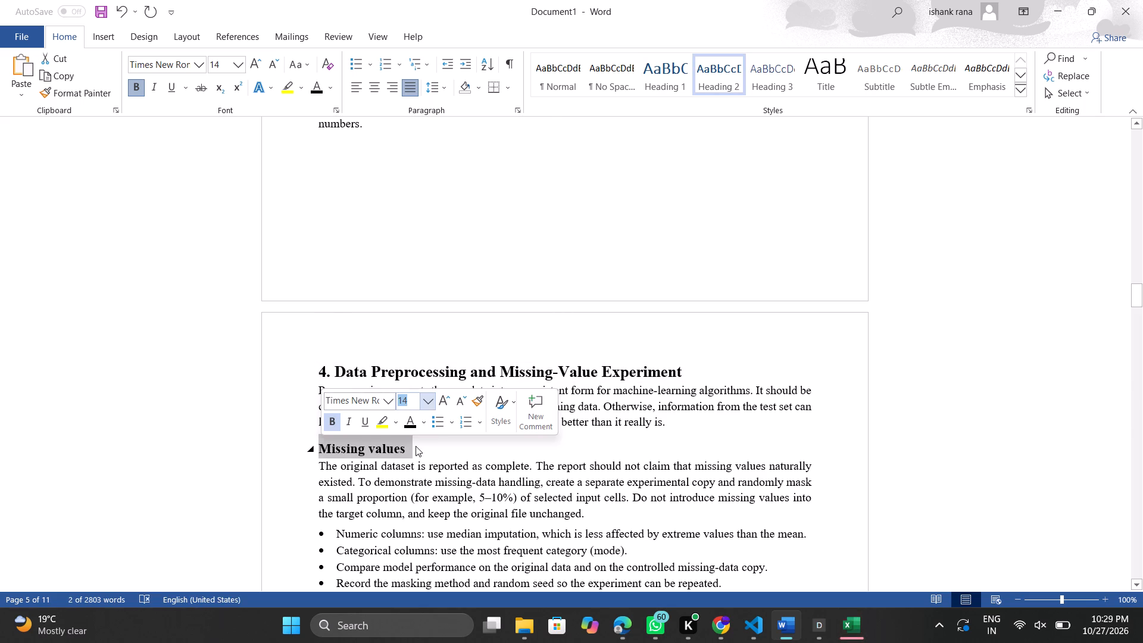
Select the text of the "Encoding and scaling" subheading in section 4.
scroll(416, 446, down, 2)
drag(432, 389, 354, 386)
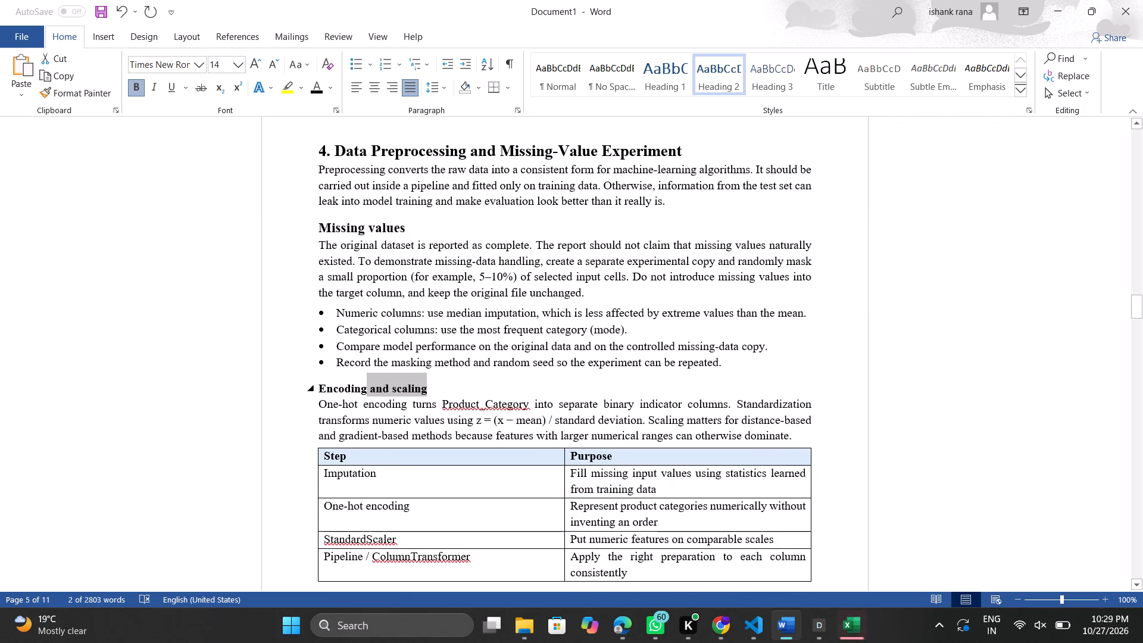
Set the full "Encoding and scaling" subheading in section 4 to 14 pt.
drag(354, 386, 328, 389)
click(415, 342)
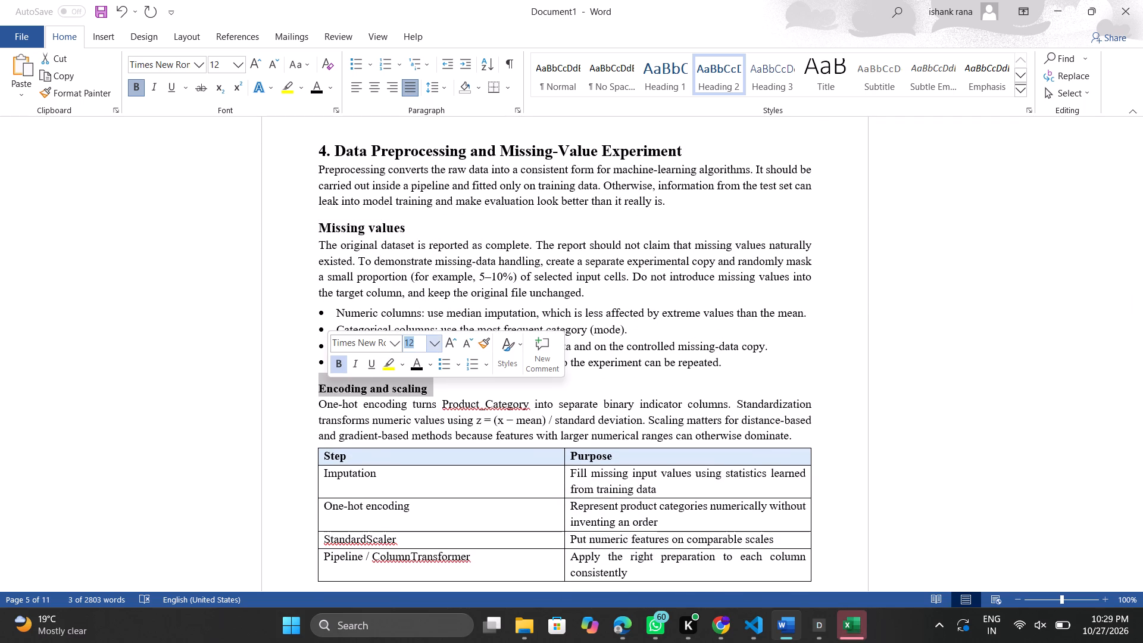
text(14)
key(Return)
Apply the plain black grid table style to the whole Step/Purpose table under "Encoding and scaling".
scroll(416, 415, down, 1)
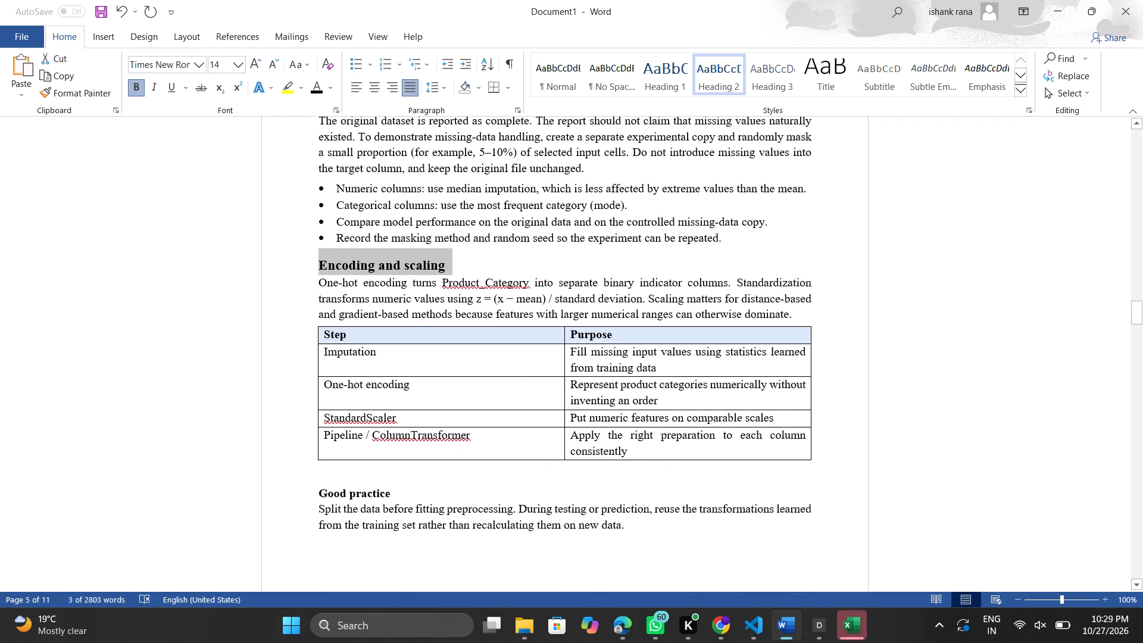
scroll(416, 415, down, 1)
click(314, 251)
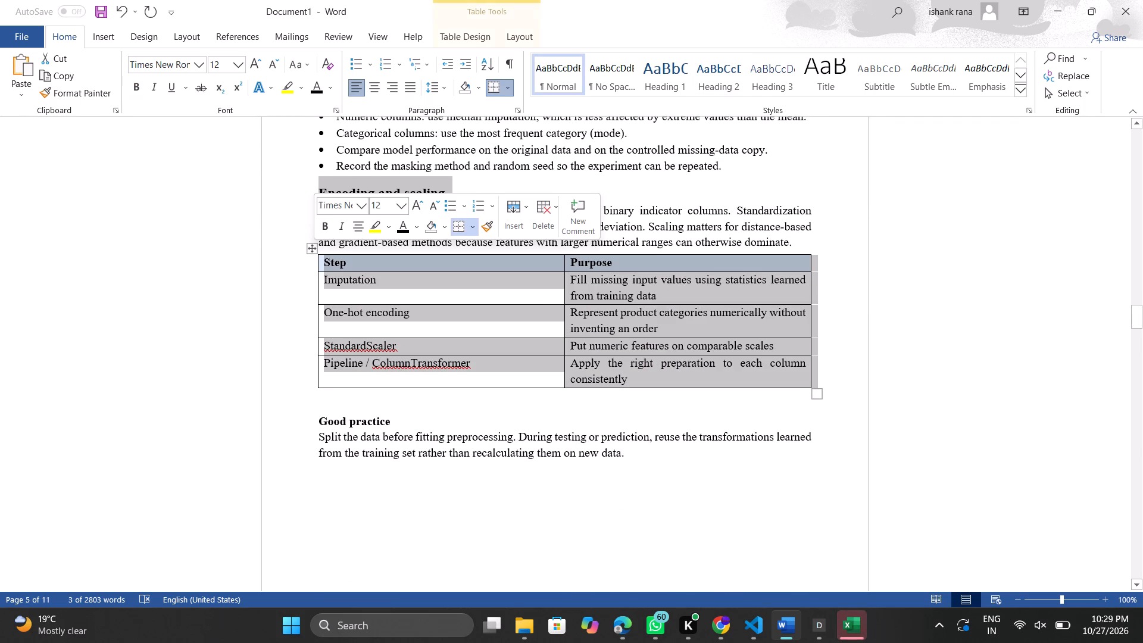
click(458, 39)
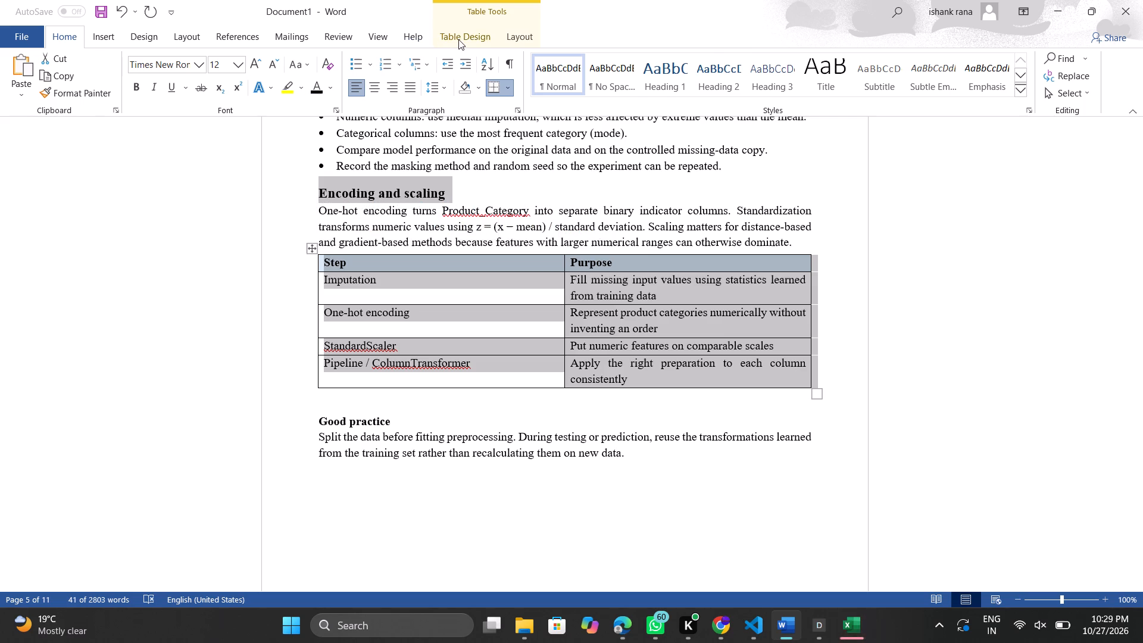
click(230, 70)
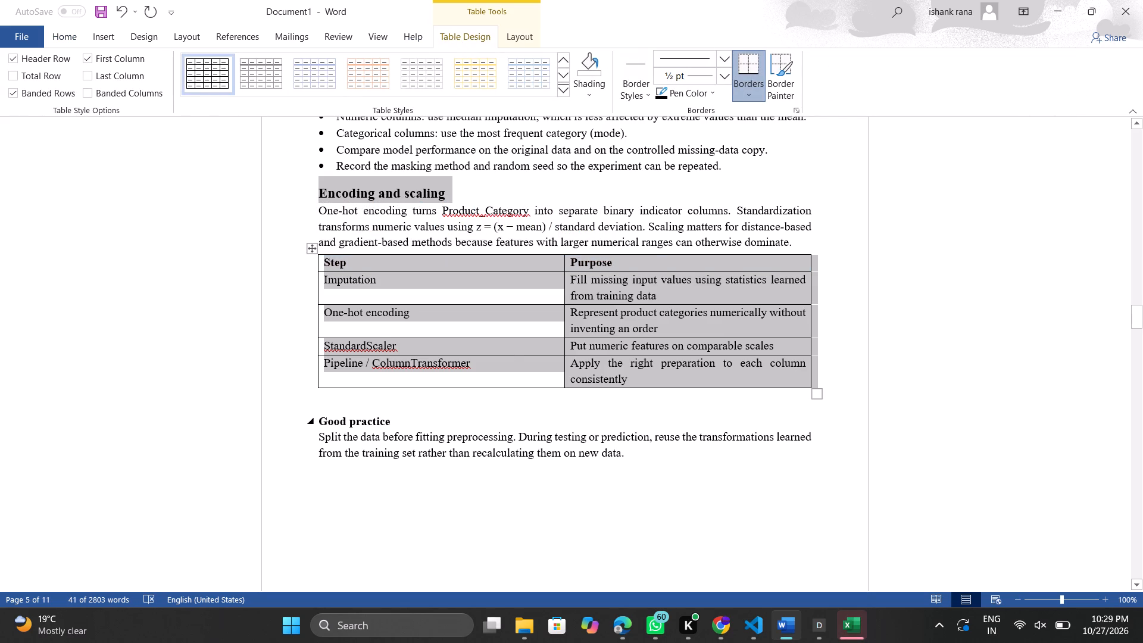
Delete the "Good practice" subheading and its paragraph below the Step/Purpose table, along with the leftover empty line.
click(403, 423)
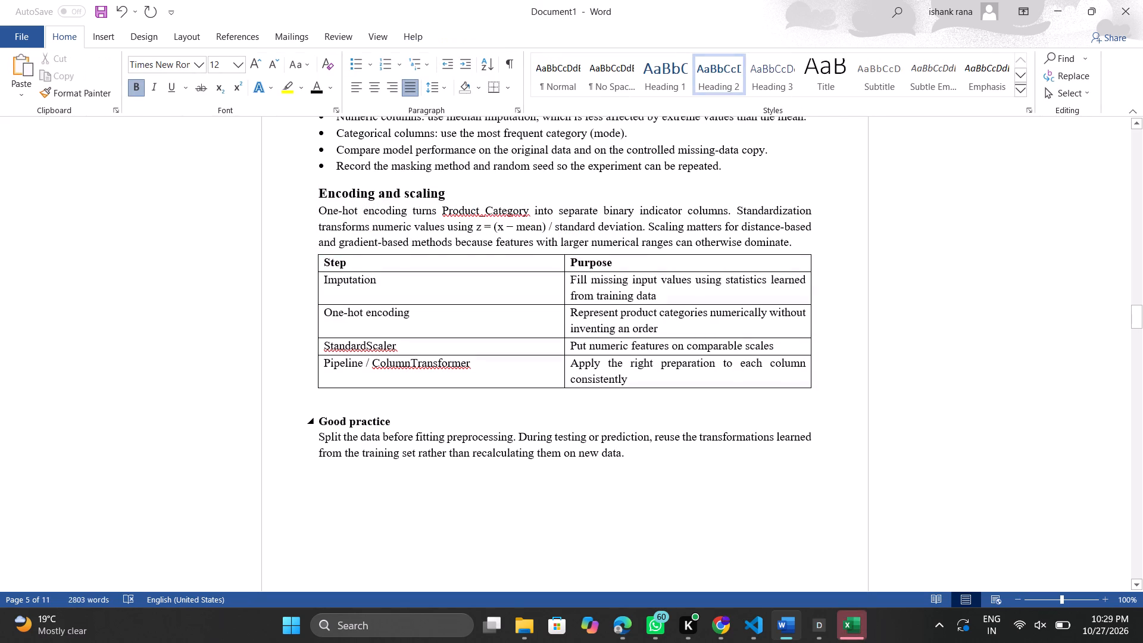
drag(413, 417, 327, 416)
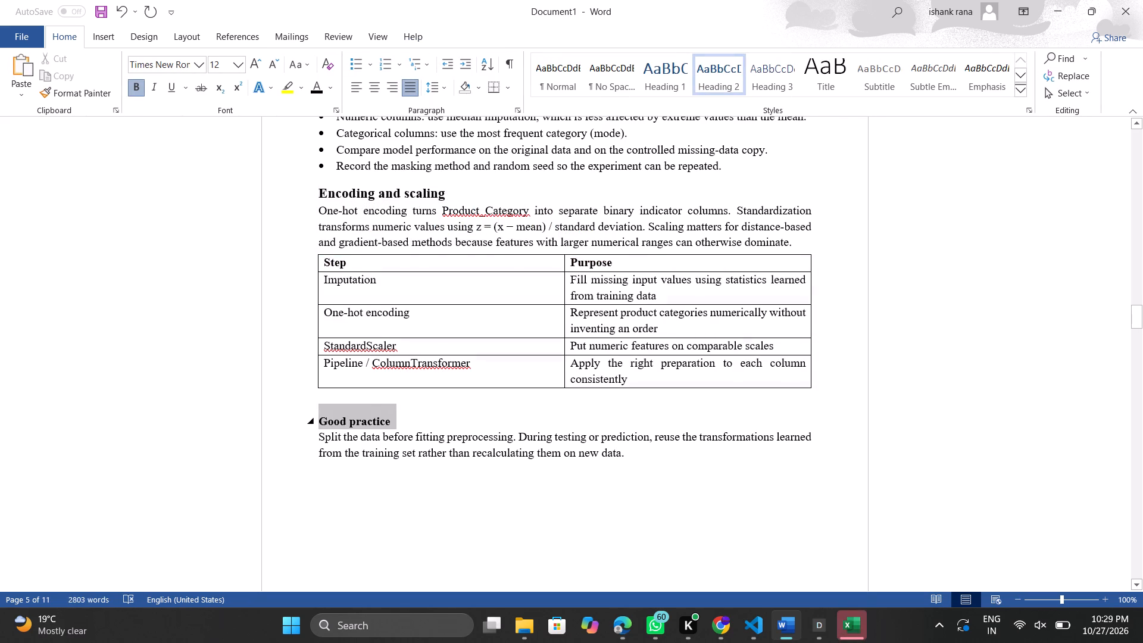
drag(327, 416, 321, 416)
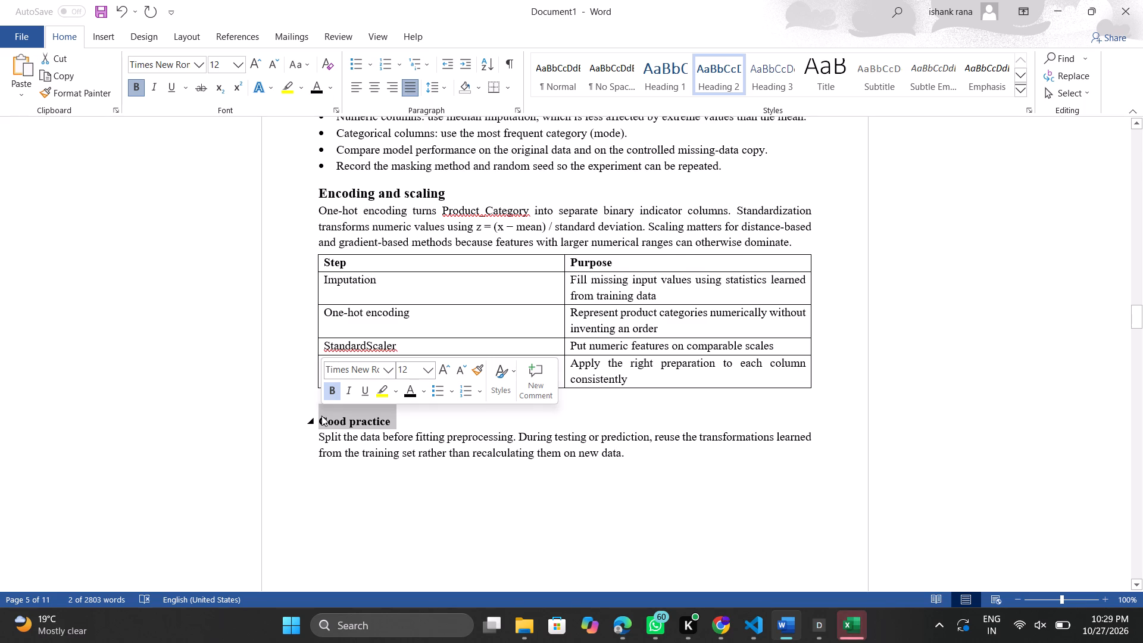
click(641, 454)
drag(641, 454, 598, 455)
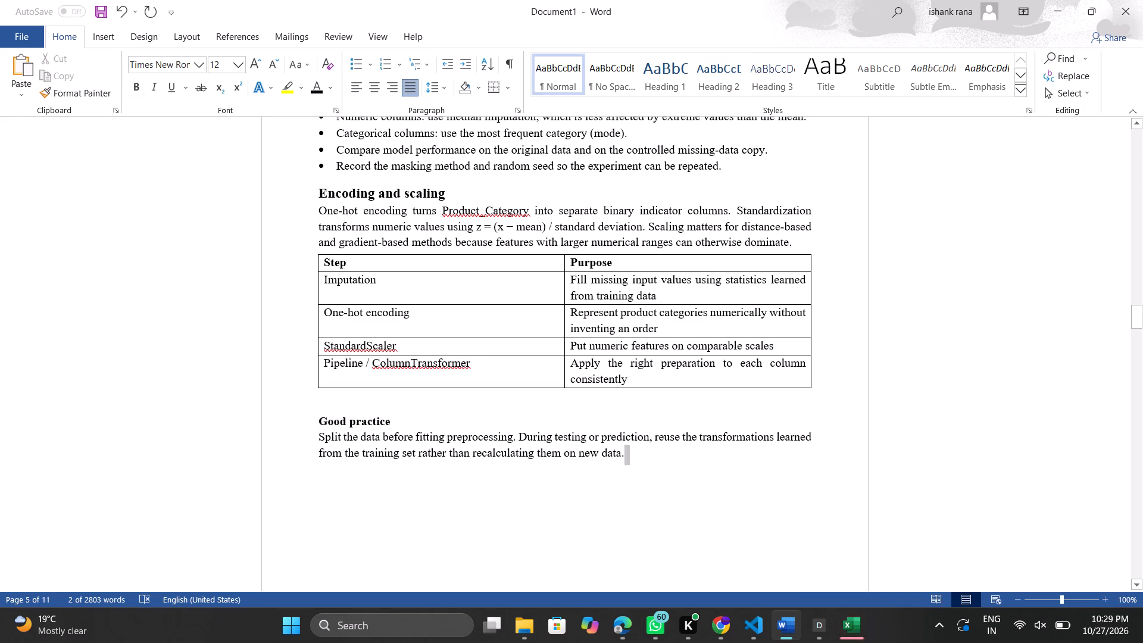
drag(598, 455, 310, 424)
key(BackSpace)
key(BackSpace)
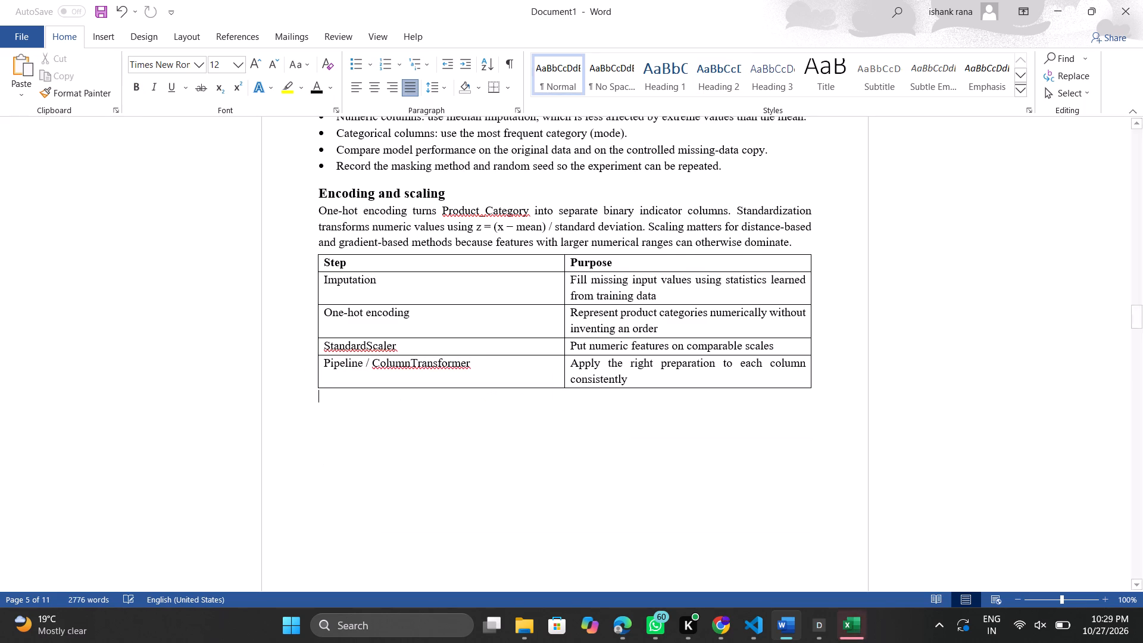
scroll(310, 424, down, 2)
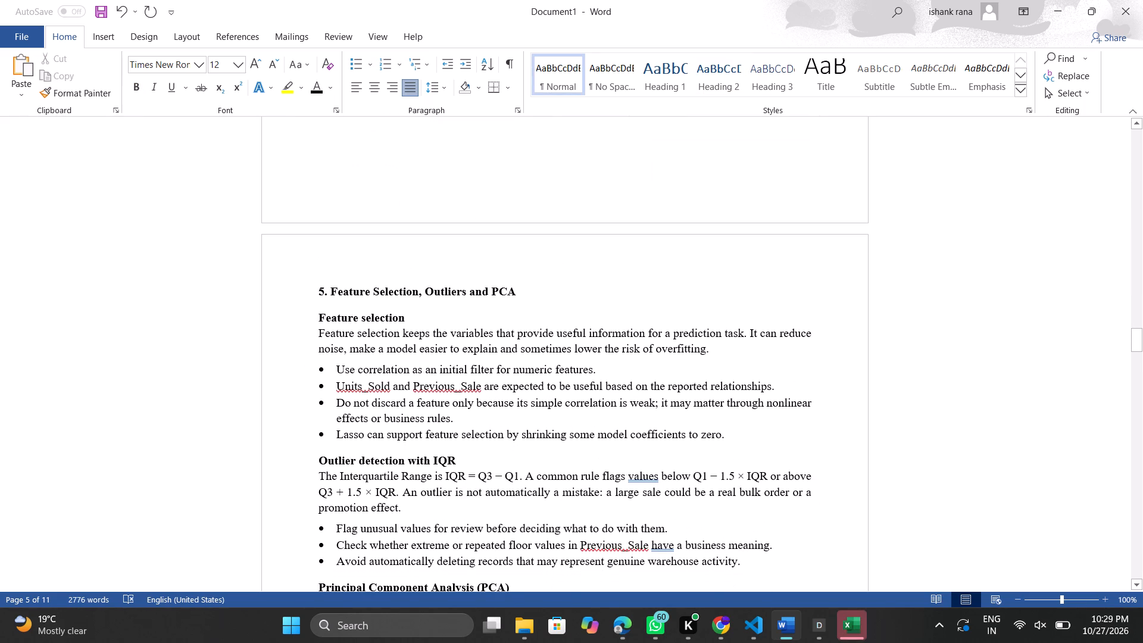